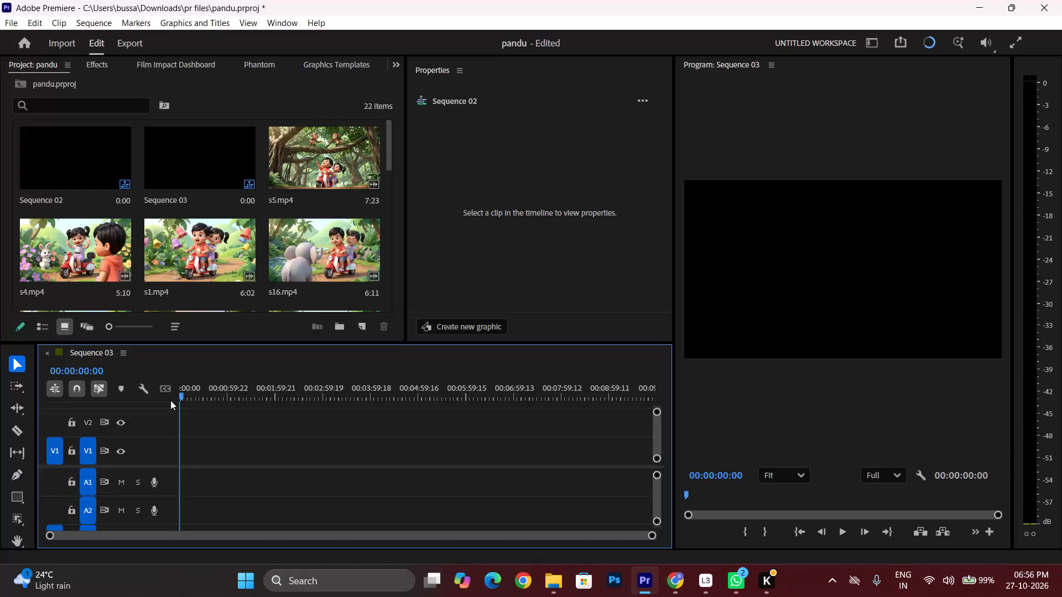
Show the project items as a list and clear the multiple-clip selection.
left_click(40, 330)
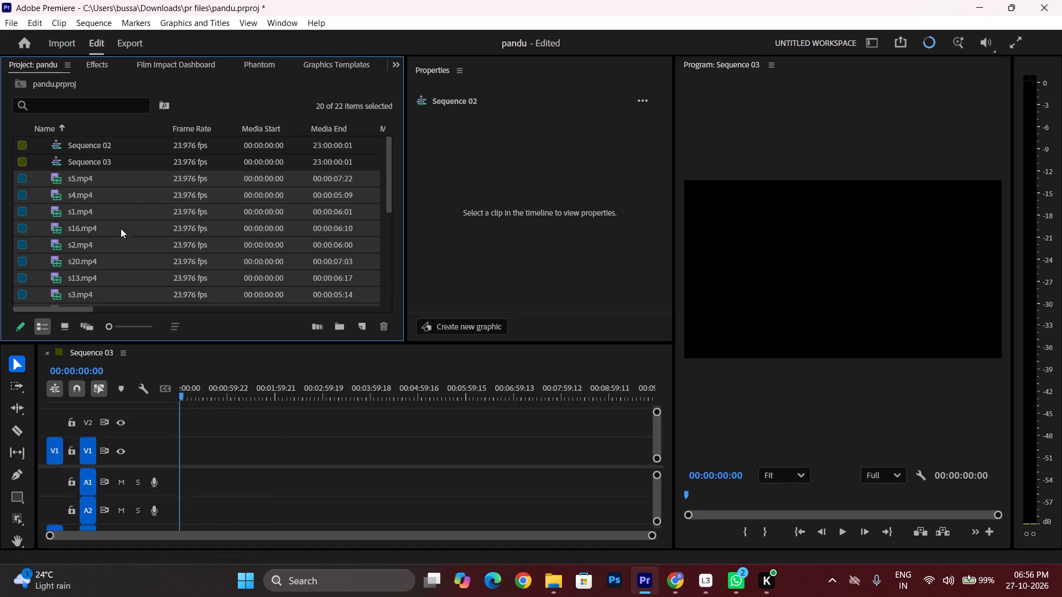
left_click(161, 293)
Place the s1.mp4 clip at the very start of Sequence 03 on tracks V1 and A1.
left_click_drag(85, 208, 201, 476)
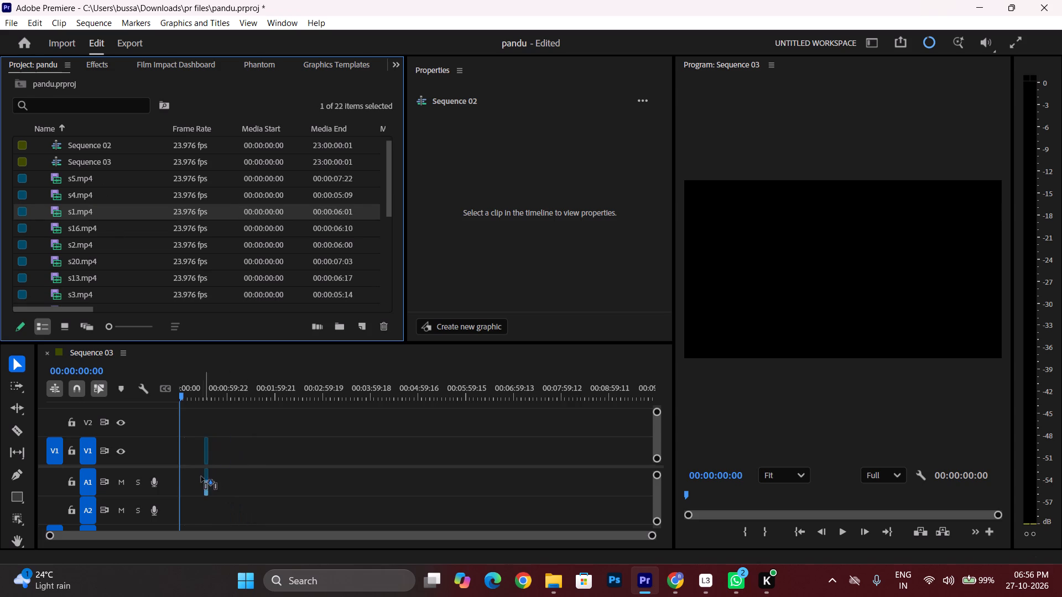
left_click_drag(201, 476, 176, 476)
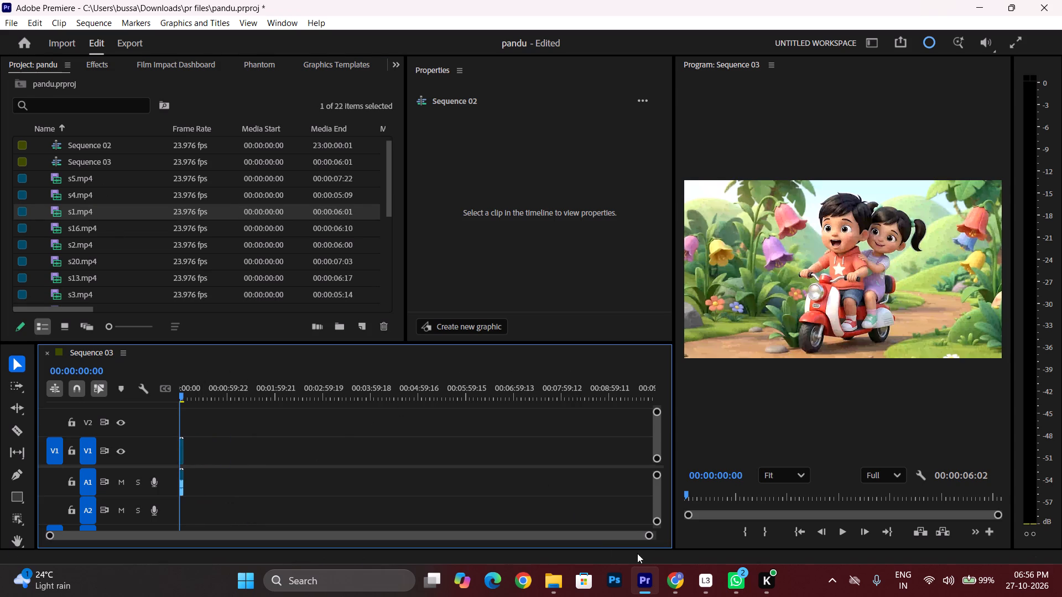
Play the opening of the s1.mp4 clip in the sequence briefly, stopping about one second in.
left_click_drag(647, 535, 450, 567)
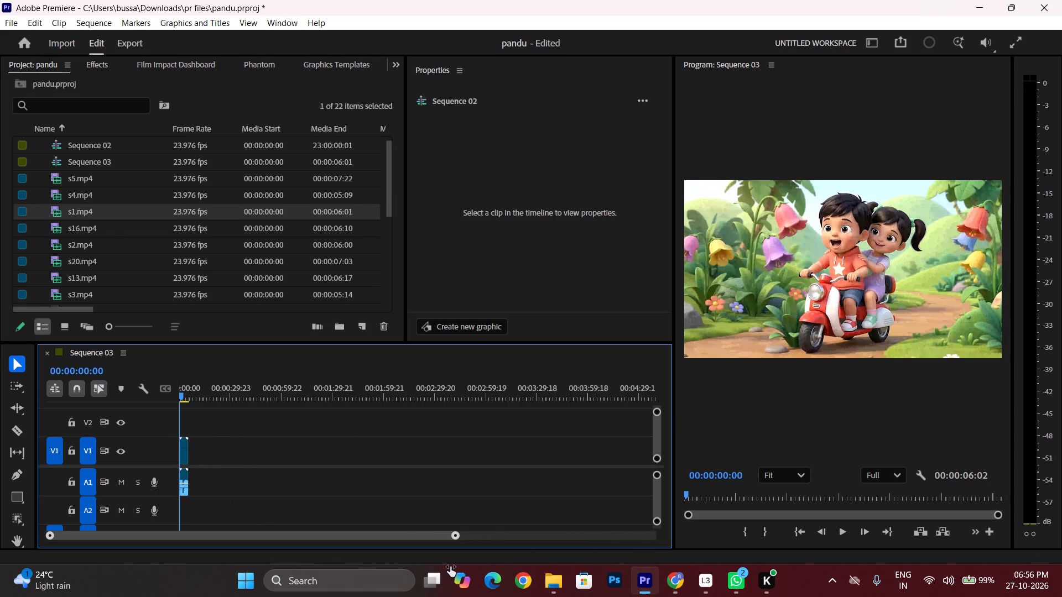
left_click_drag(450, 567, 394, 571)
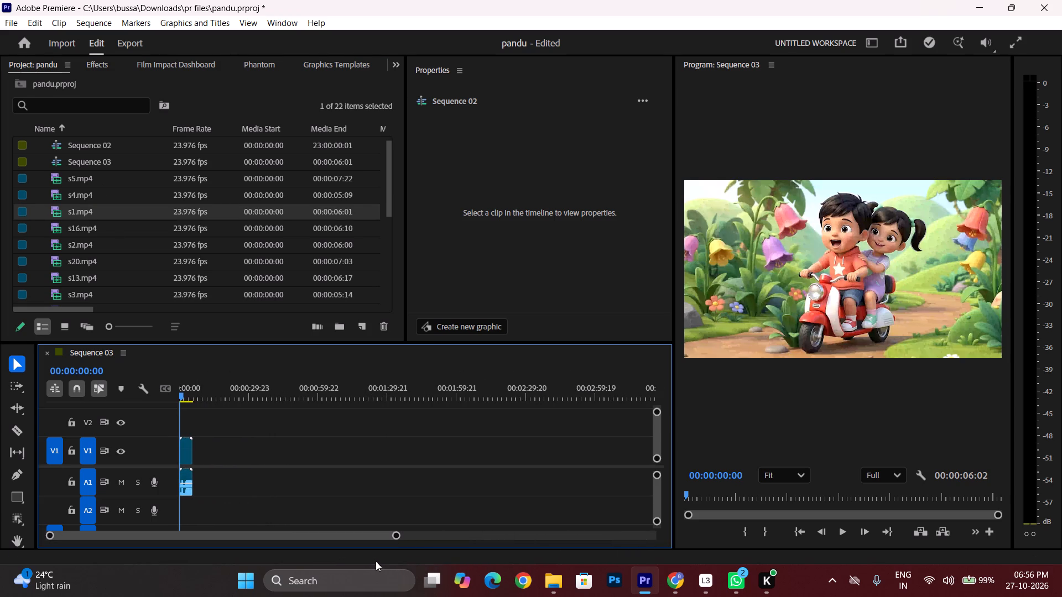
key("space")
key("space")
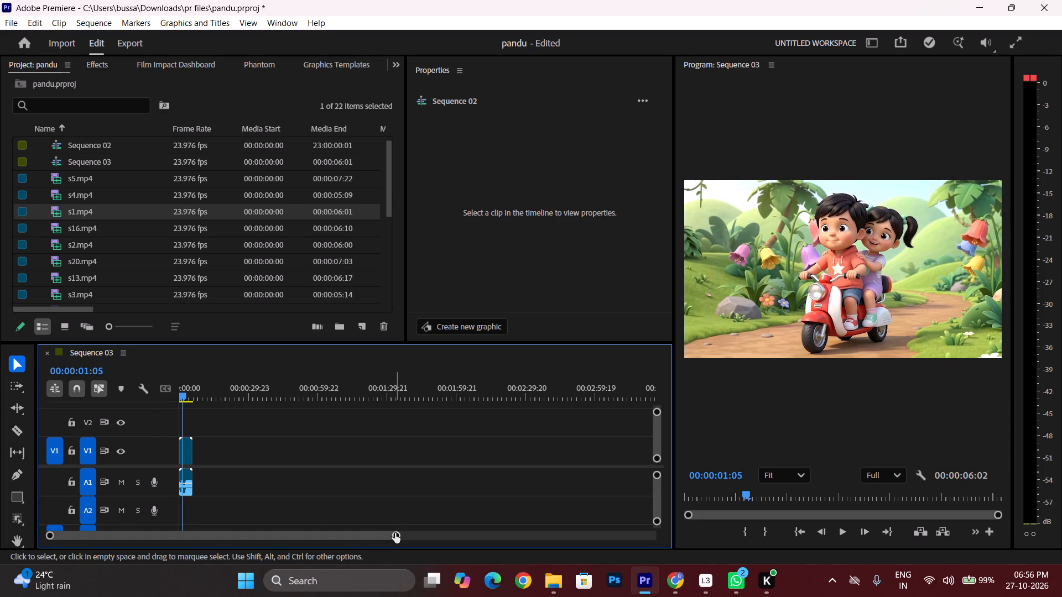
Add the s2.mp4 clip on V1 and A1 directly after s1.mp4.
left_click_drag(395, 533, 191, 558)
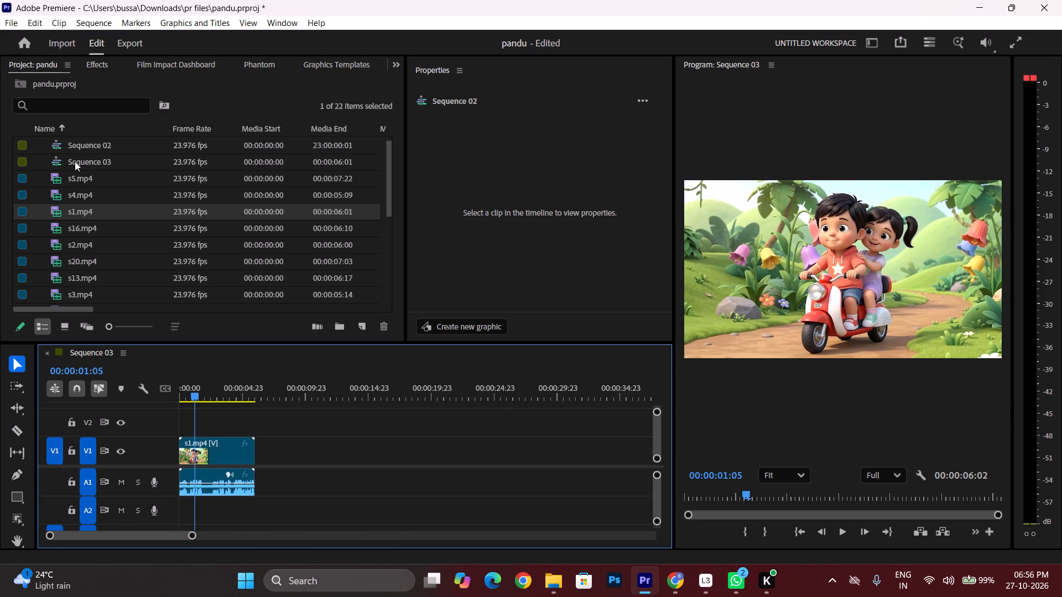
left_click_drag(95, 237, 103, 245)
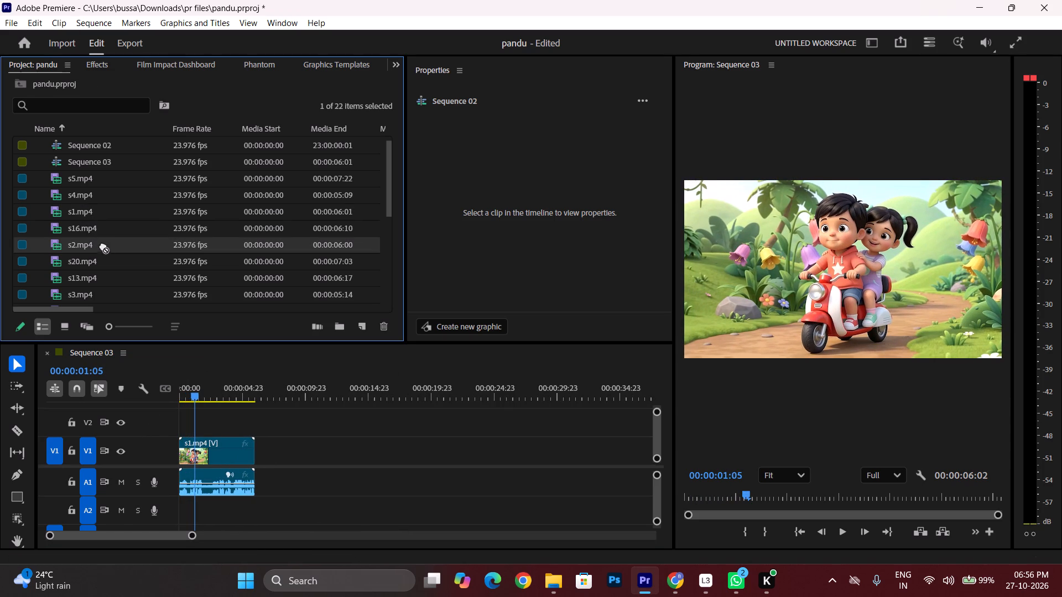
left_click_drag(103, 245, 261, 491)
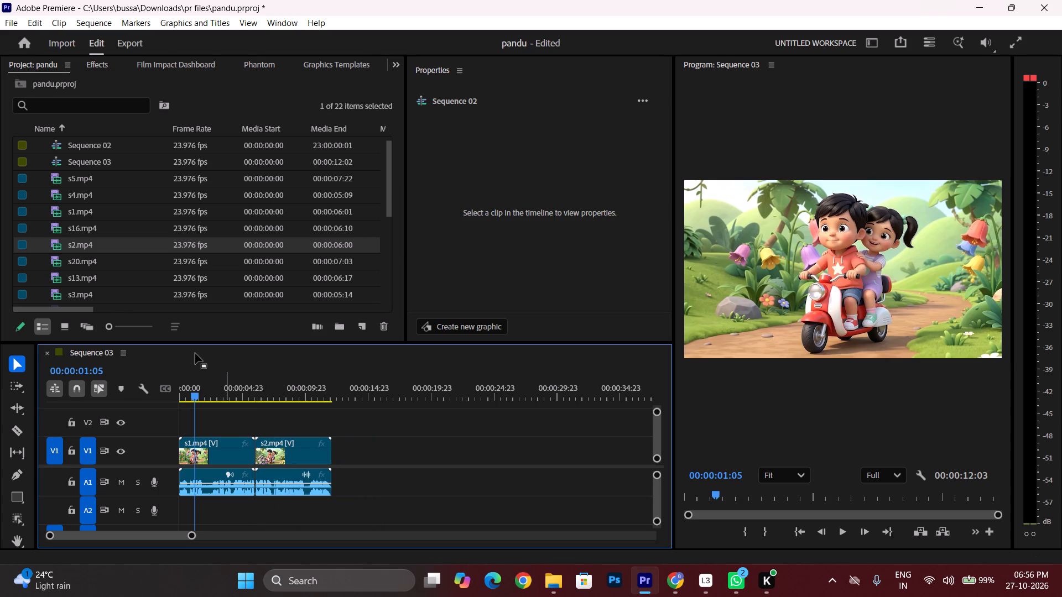
Add the s3.mp4 clip on V1 and A1 directly after s2.mp4.
scroll(87, 265, "down", 1)
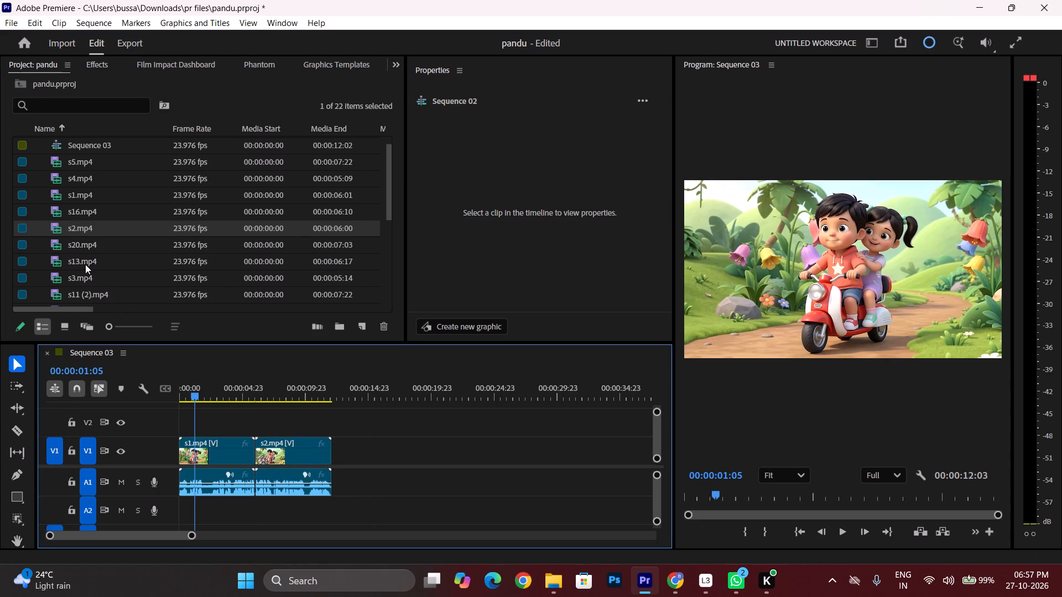
scroll(85, 264, "down", 1)
left_click_drag(85, 258, 289, 392)
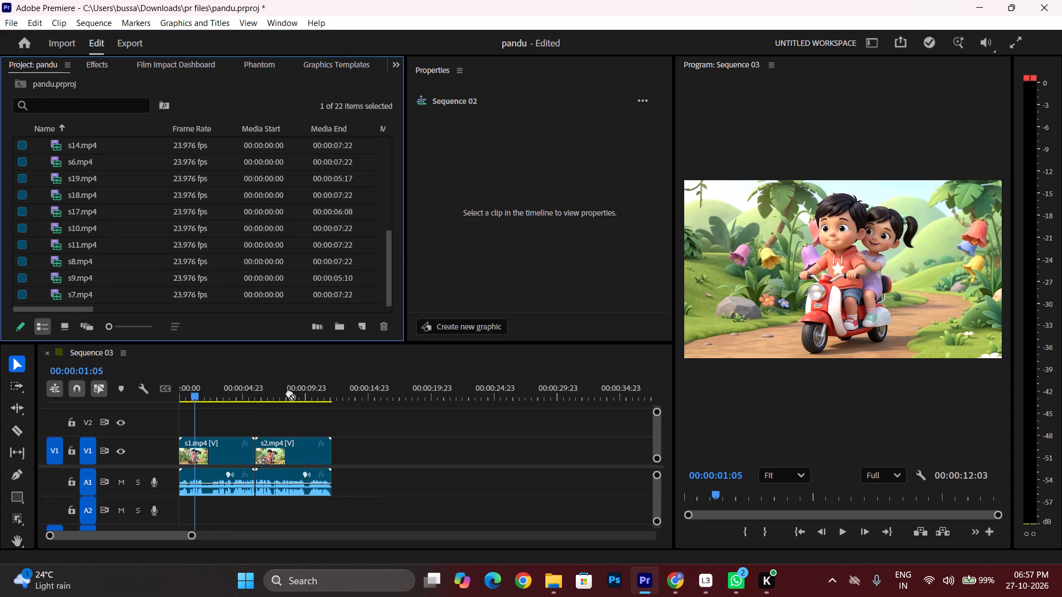
left_click_drag(289, 392, 337, 489)
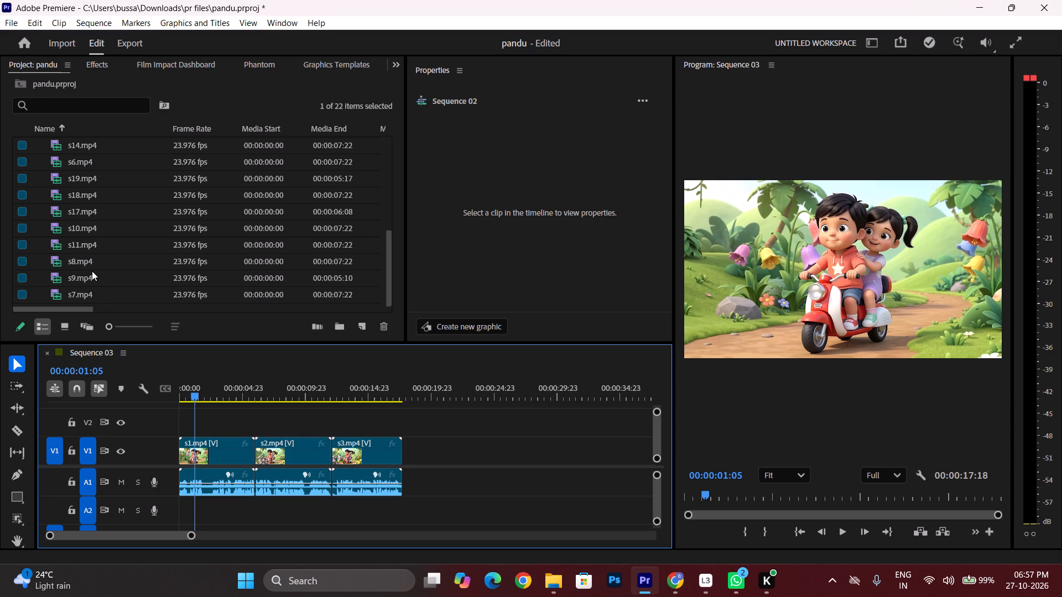
Find s4.mp4 among the project items and add it on V1 and A1 directly after s3.mp4.
scroll(91, 270, "down", 5)
scroll(87, 268, "up", 1)
scroll(87, 264, "down", 12)
scroll(93, 239, "up", 1)
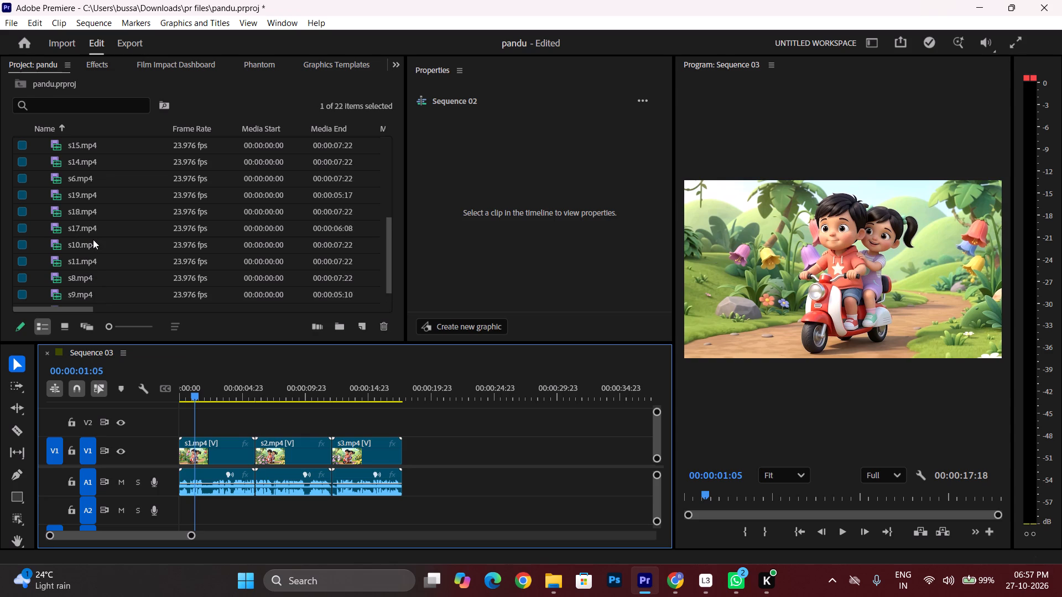
scroll(93, 239, "up", 5)
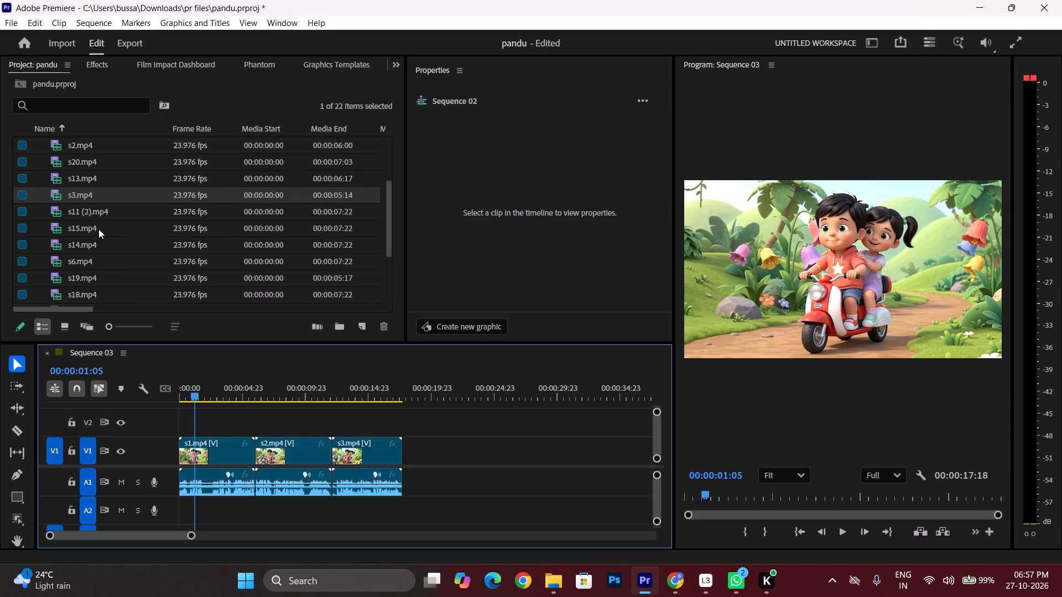
scroll(98, 229, "up", 4)
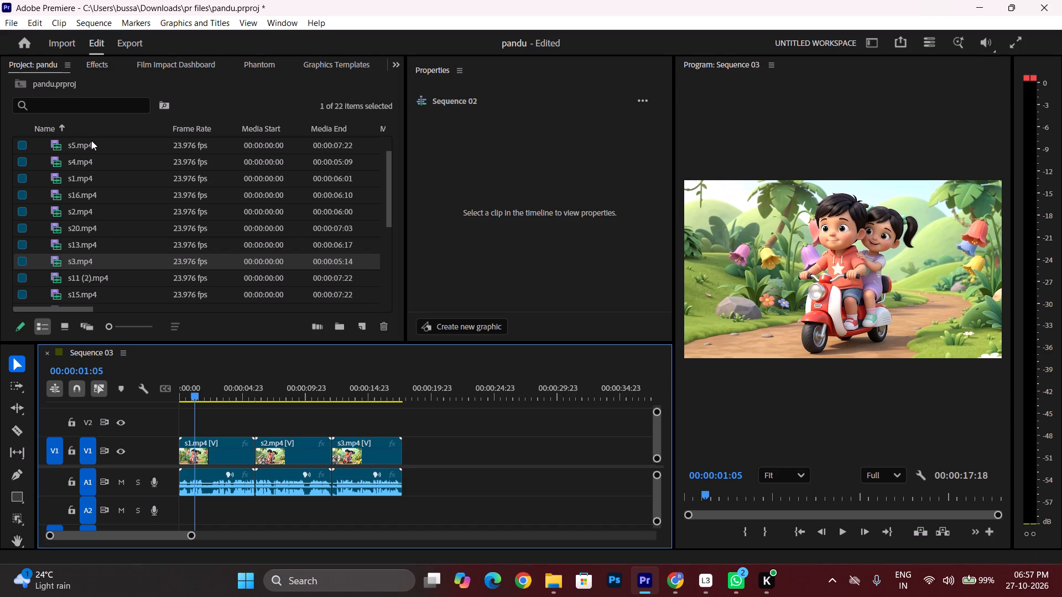
left_click_drag(92, 158, 454, 490)
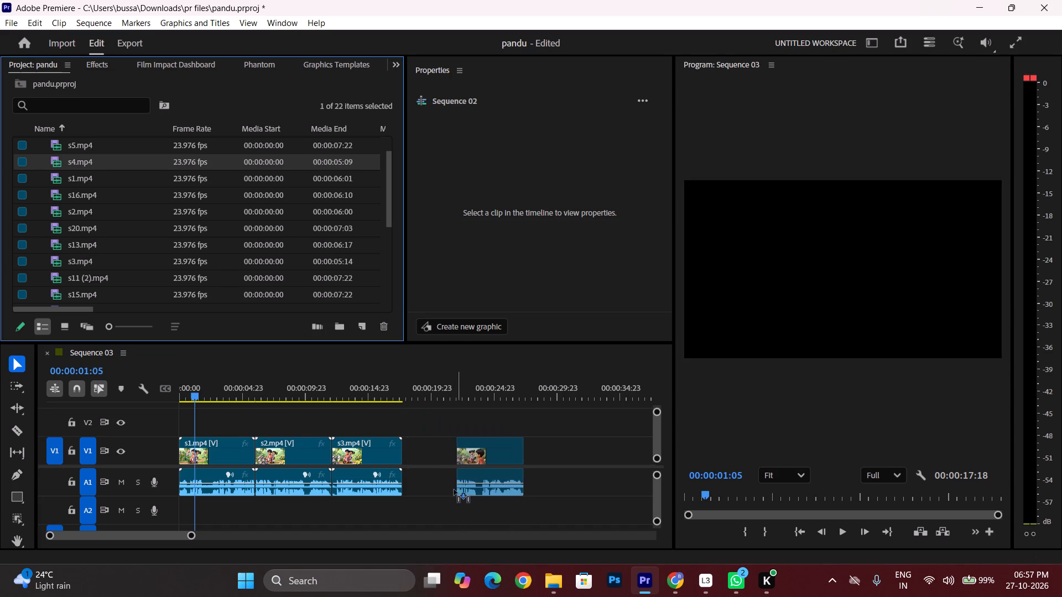
left_click_drag(454, 490, 408, 476)
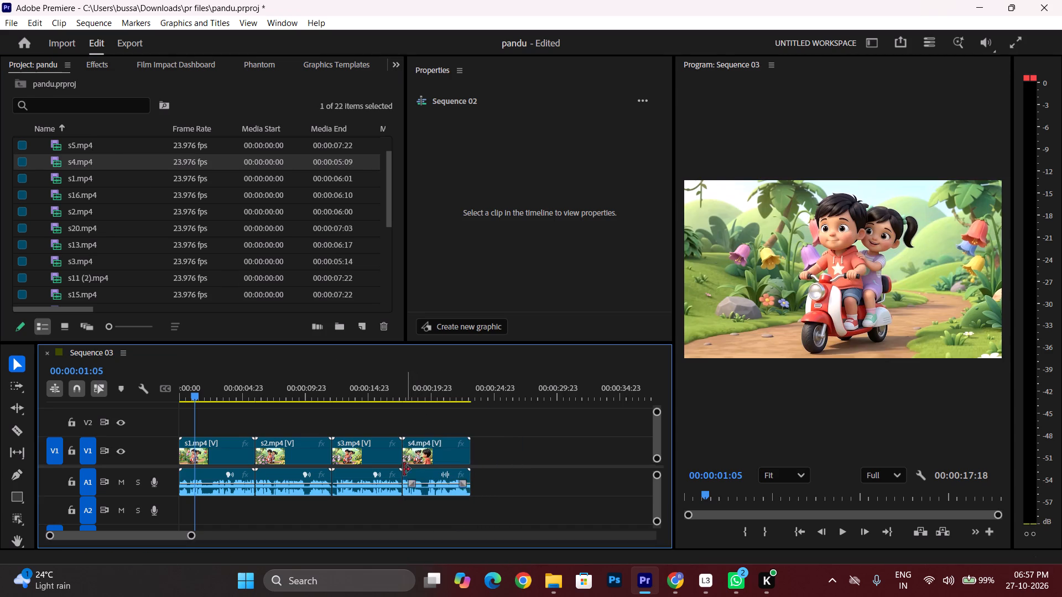
Add the s5.mp4 clip on V1 and A1 directly after s4.mp4.
left_click_drag(82, 144, 357, 330)
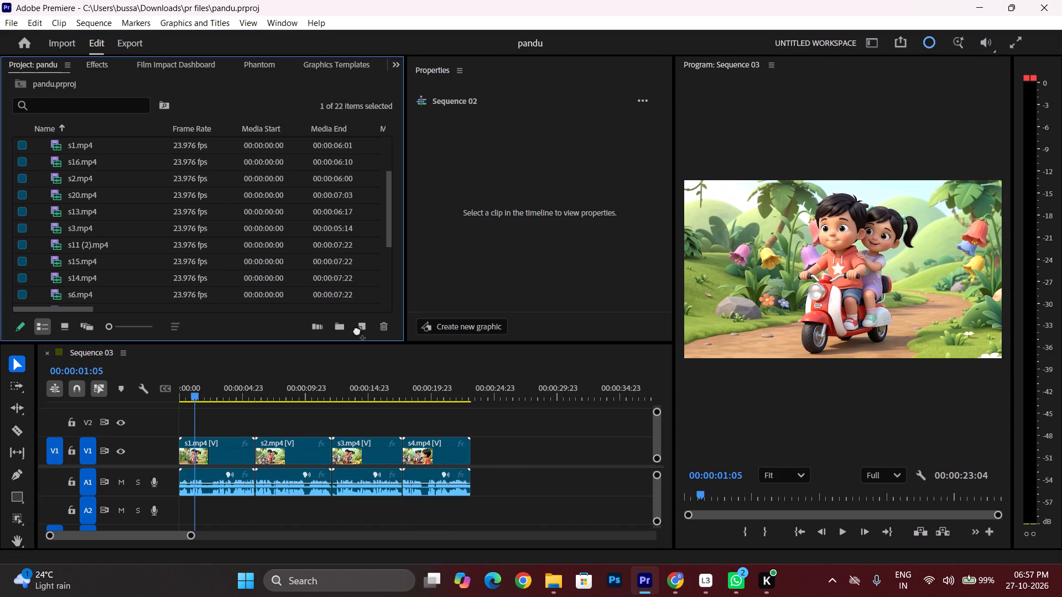
left_click_drag(357, 330, 478, 480)
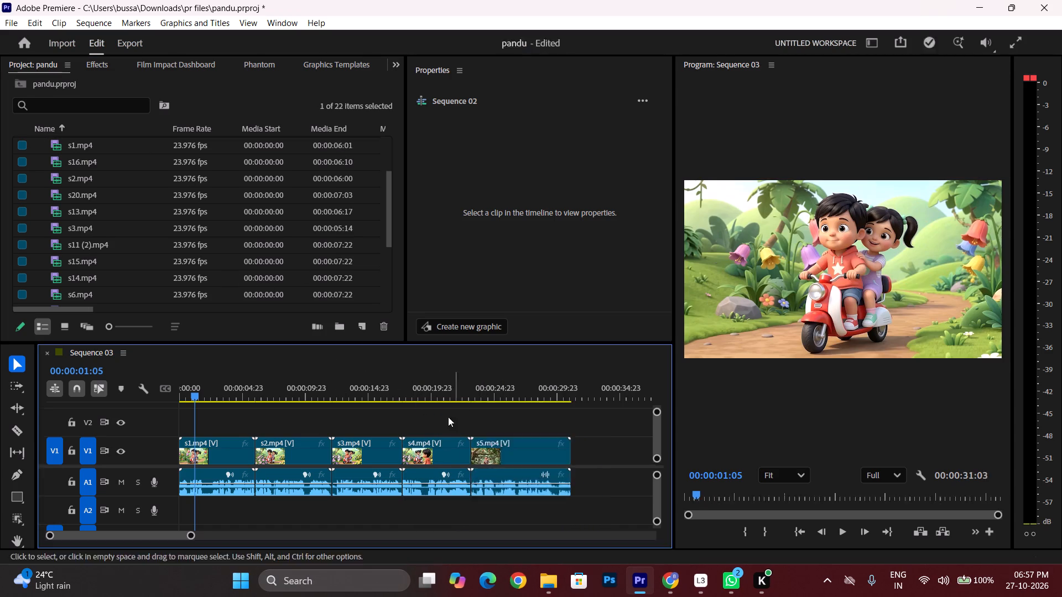
Find s6.mp4 among the project items and add it on V1 and A1 directly after s5.mp4.
scroll(125, 184, "up", 1)
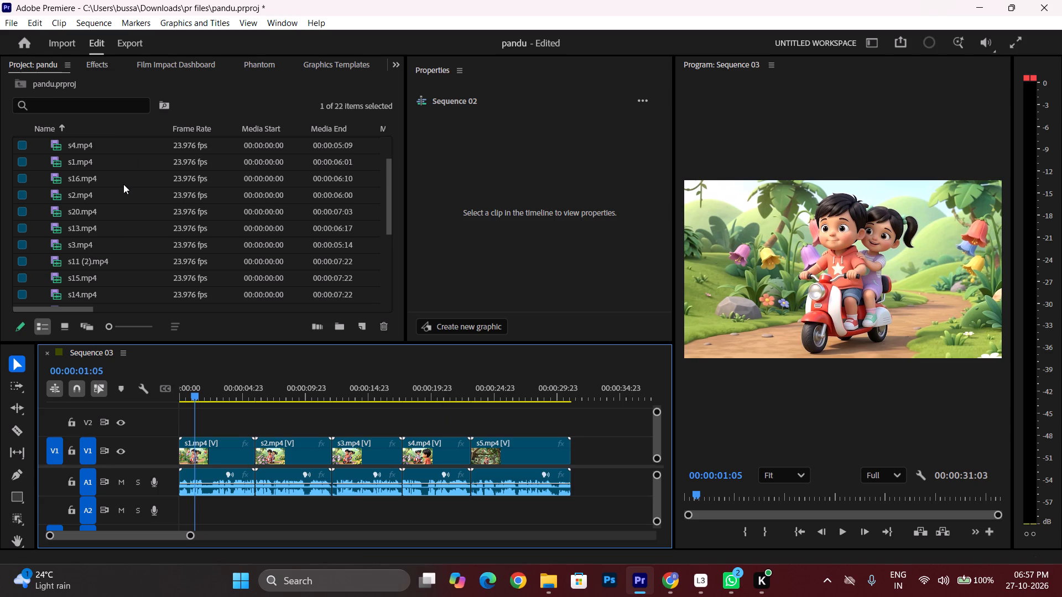
scroll(123, 184, "up", 5)
scroll(118, 182, "down", 2)
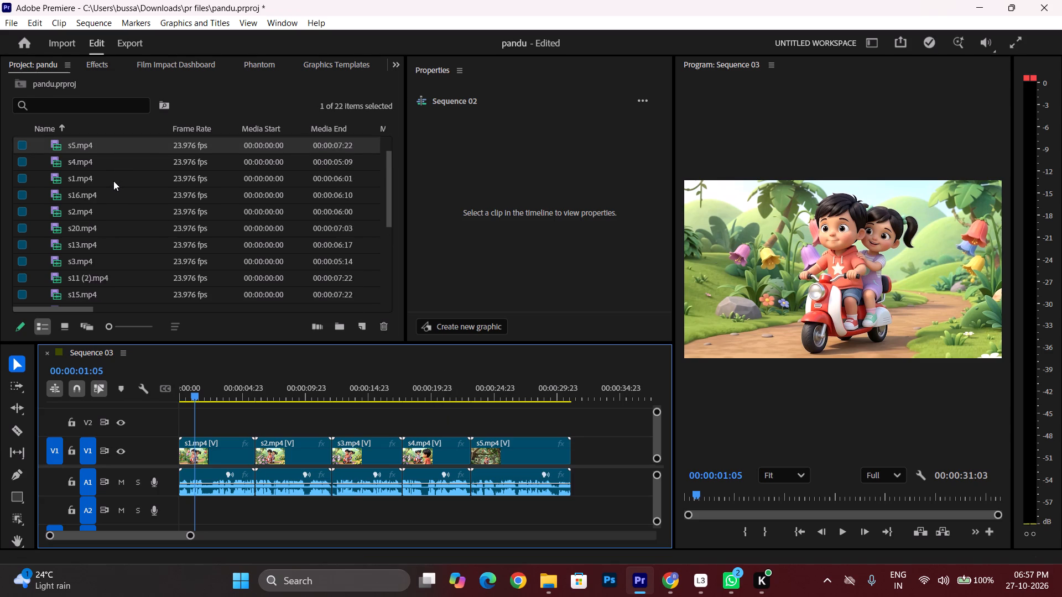
scroll(113, 181, "down", 2)
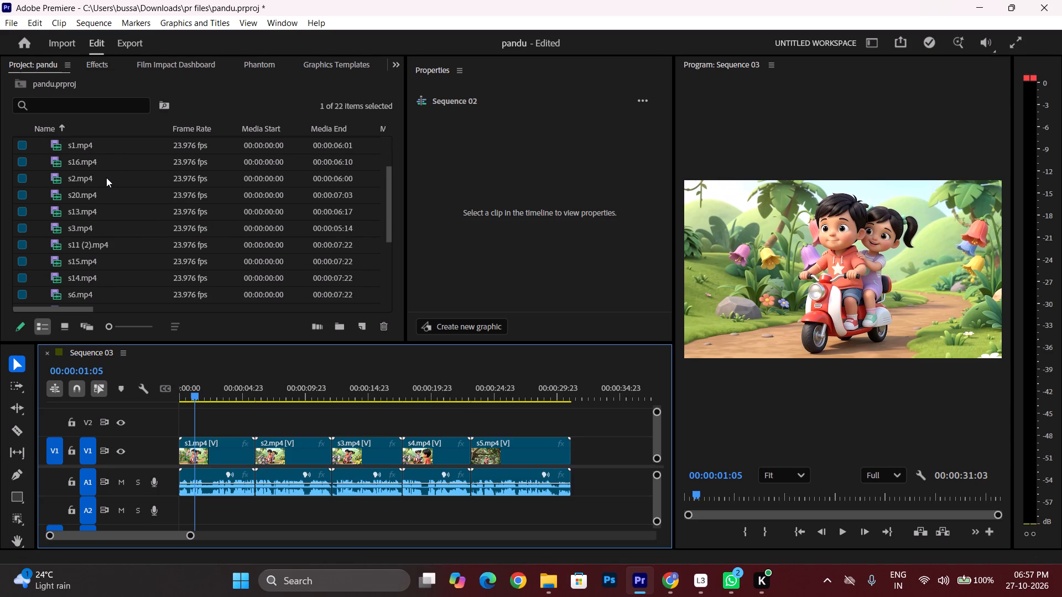
scroll(107, 199, "down", 2)
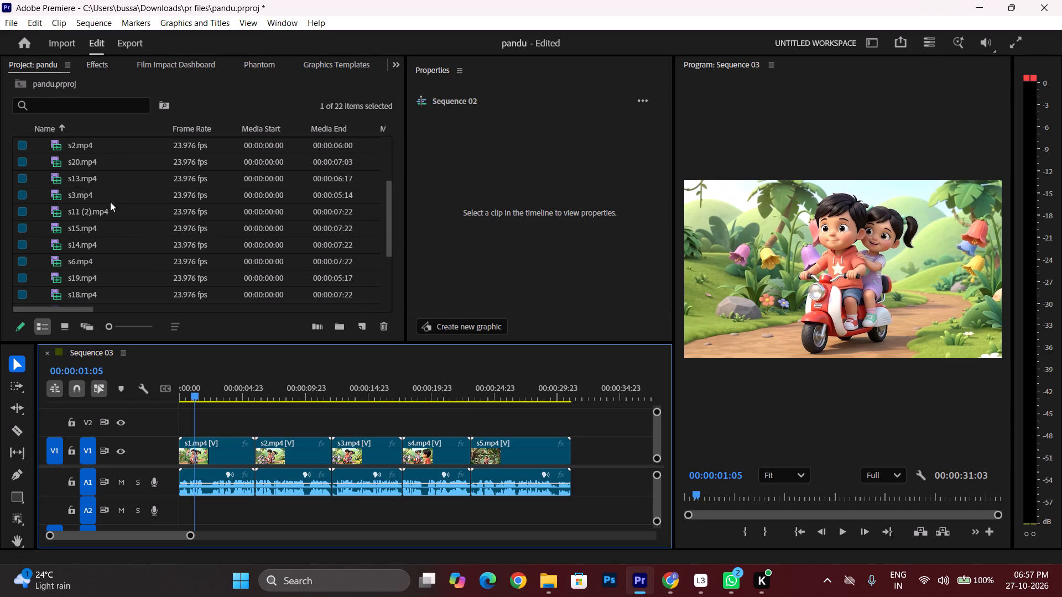
left_click_drag(99, 258, 207, 290)
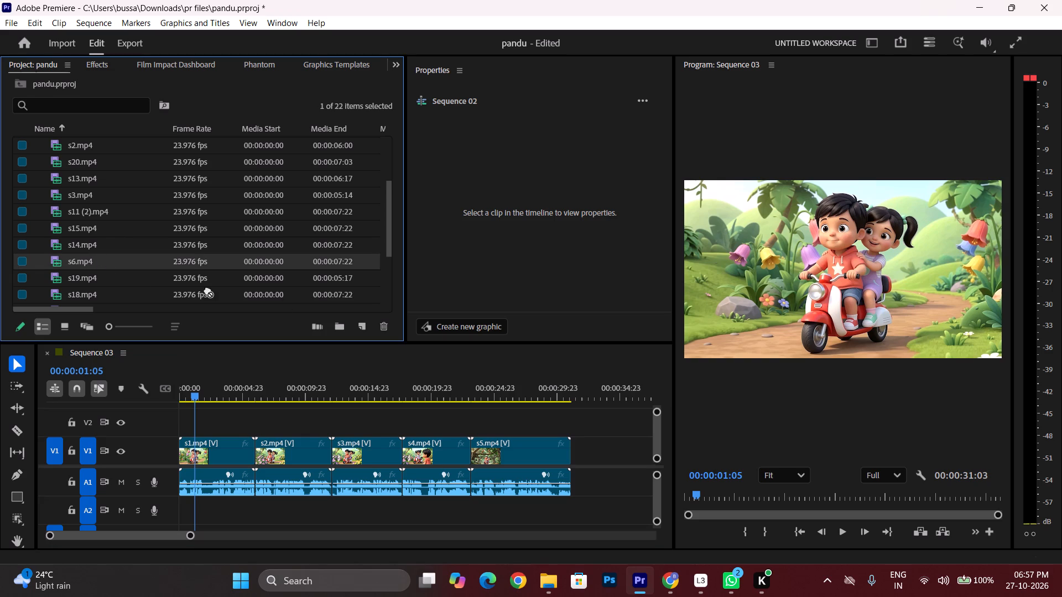
left_click_drag(207, 290, 570, 479)
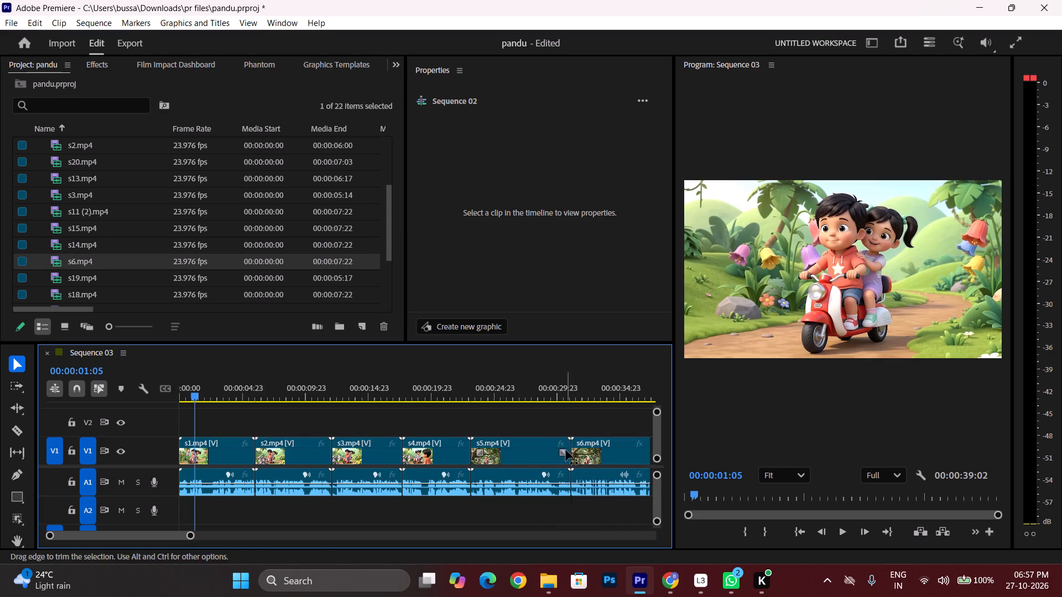
Find s7.mp4 among the project items and add it on V1 and A1 directly after s6.mp4.
scroll(556, 436, "down", 15)
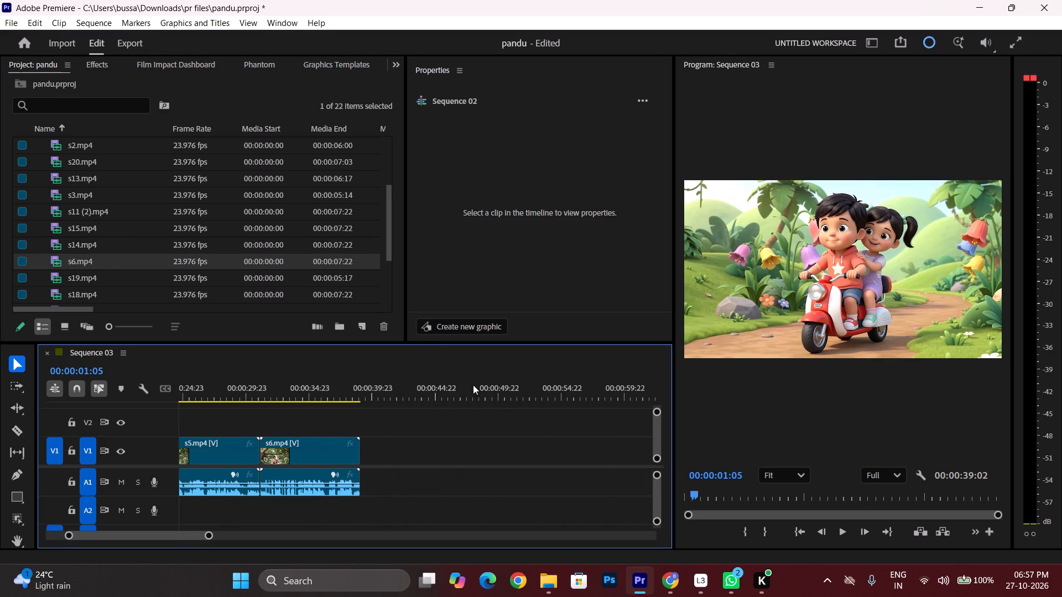
scroll(211, 217, "down", 7)
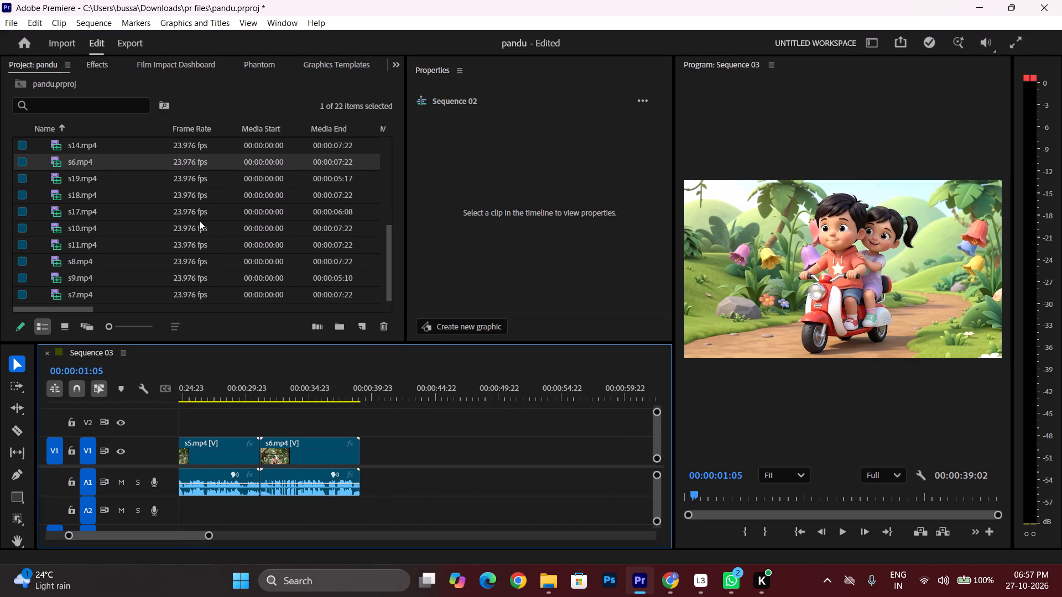
scroll(199, 221, "down", 2)
left_click_drag(117, 295, 374, 437)
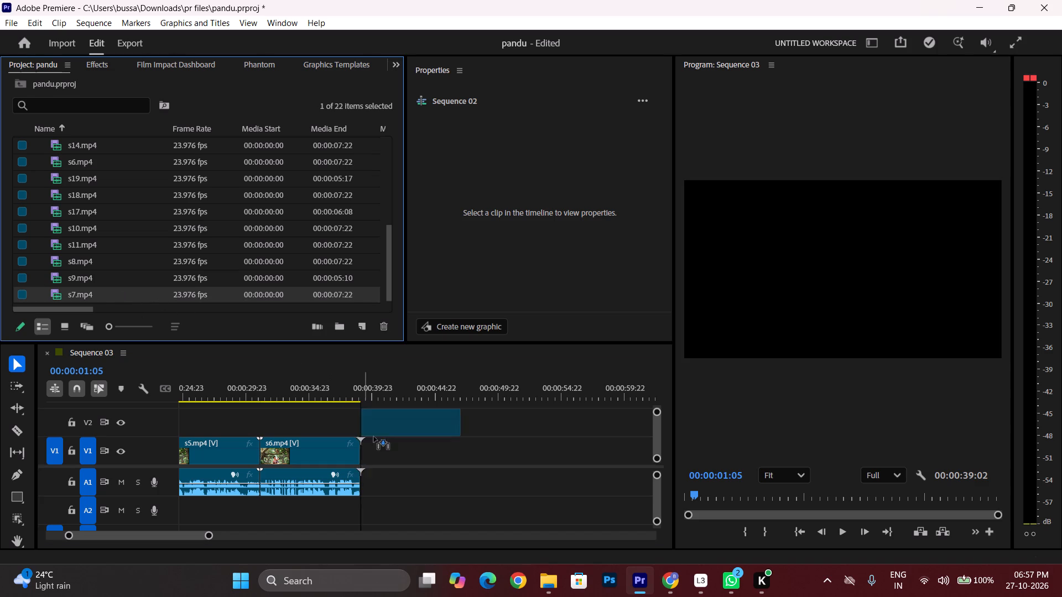
left_click_drag(374, 437, 370, 486)
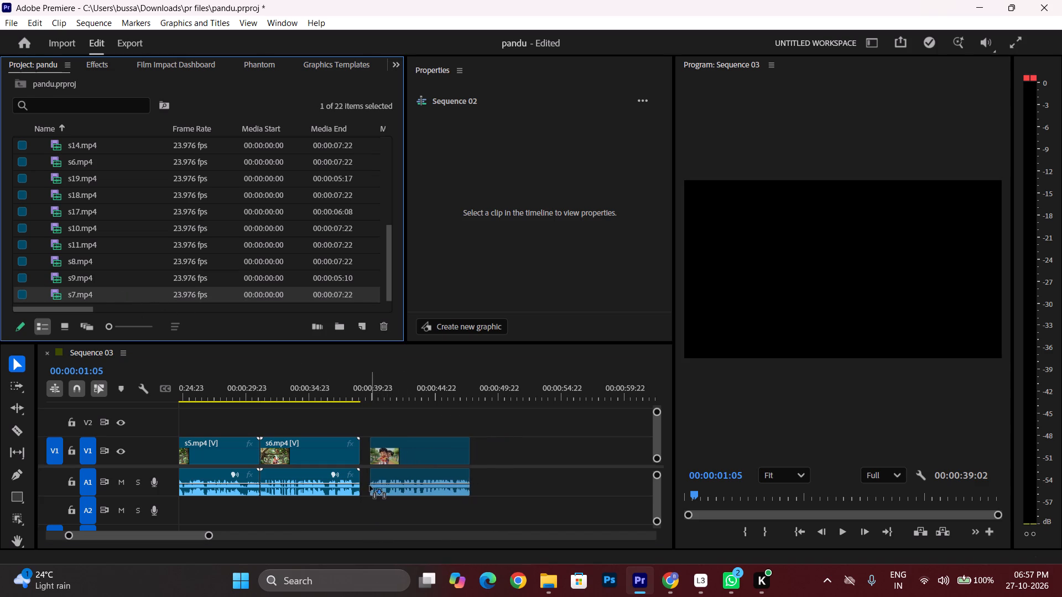
left_click_drag(370, 486, 368, 486)
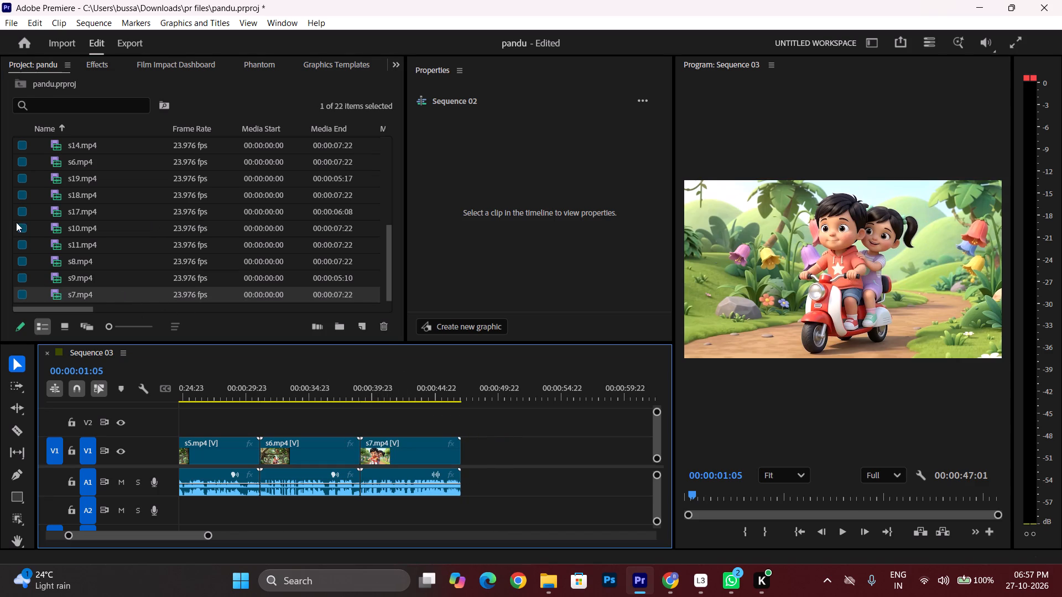
Add the s8.mp4 clip on V1 and A1 directly after s7.mp4.
left_click_drag(71, 258, 403, 410)
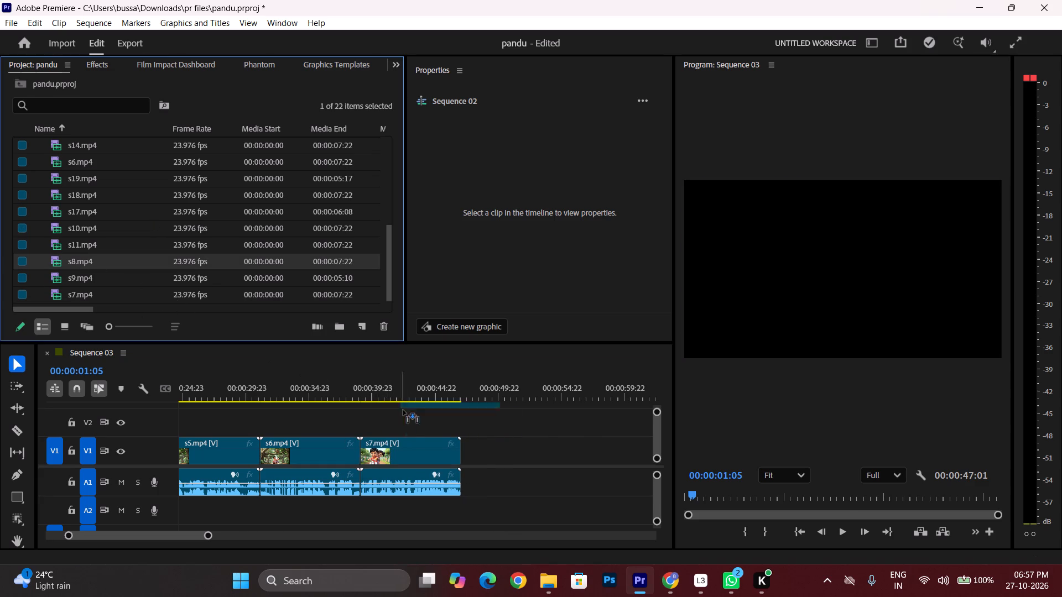
left_click_drag(403, 410, 471, 485)
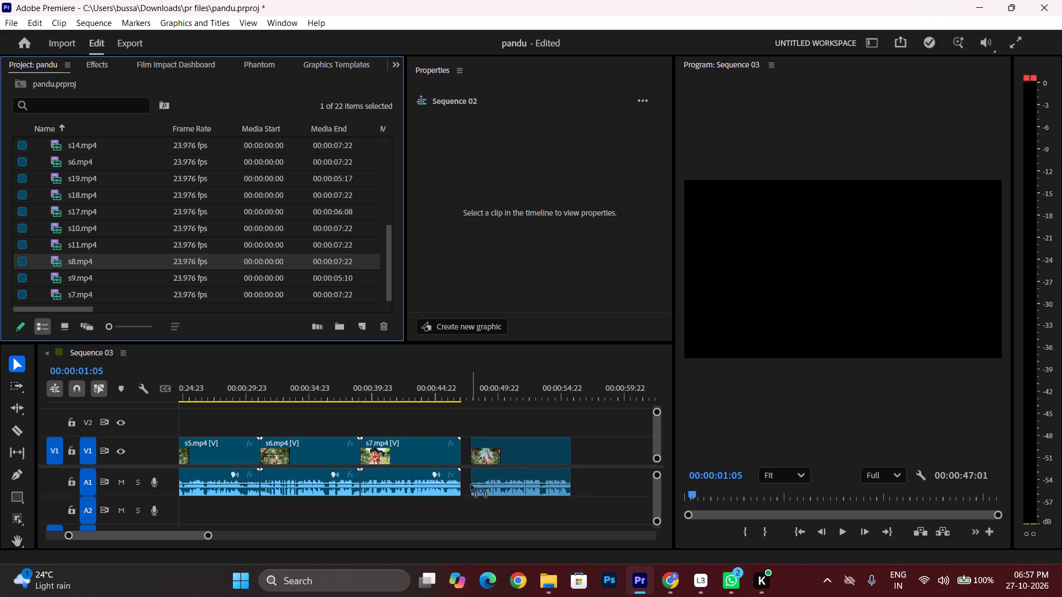
left_click_drag(471, 485, 466, 483)
Add the s9.mp4 clip on V1 and A1 directly after s8.mp4.
scroll(419, 412, "down", 2)
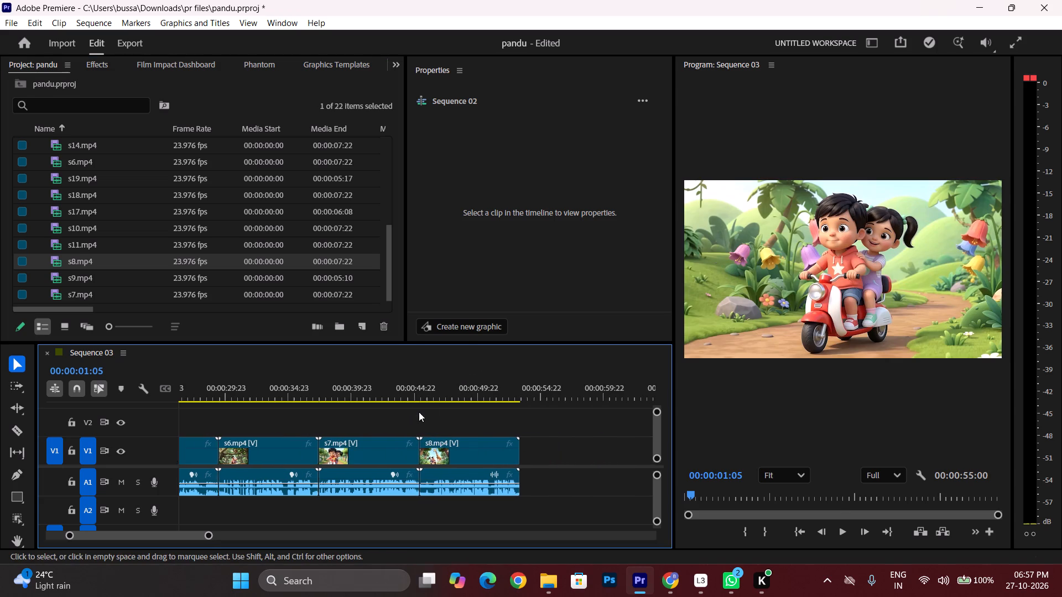
scroll(419, 412, "down", 6)
left_click_drag(74, 280, 308, 329)
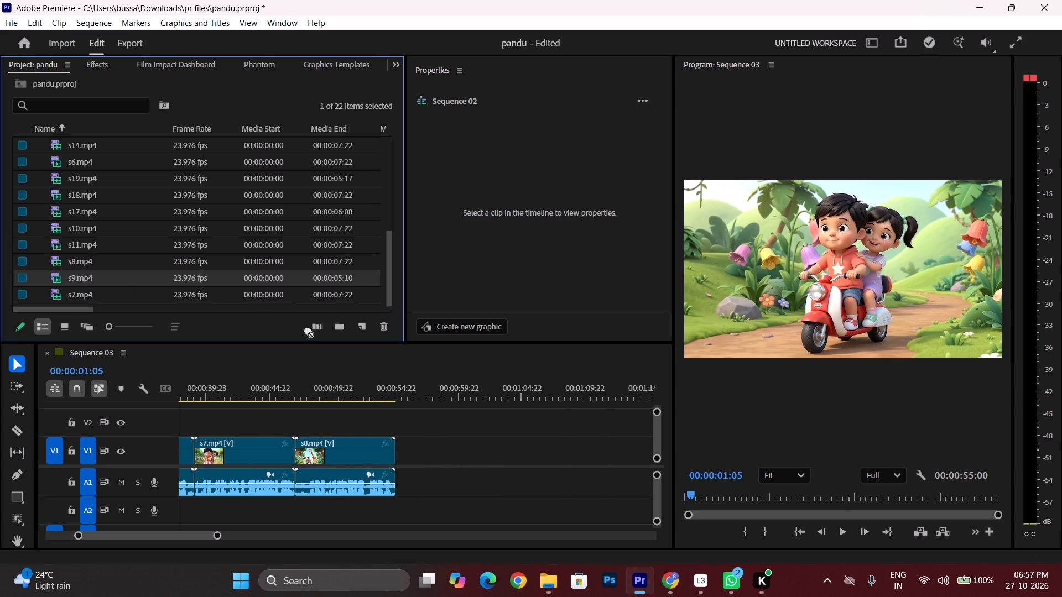
left_click_drag(308, 329, 400, 481)
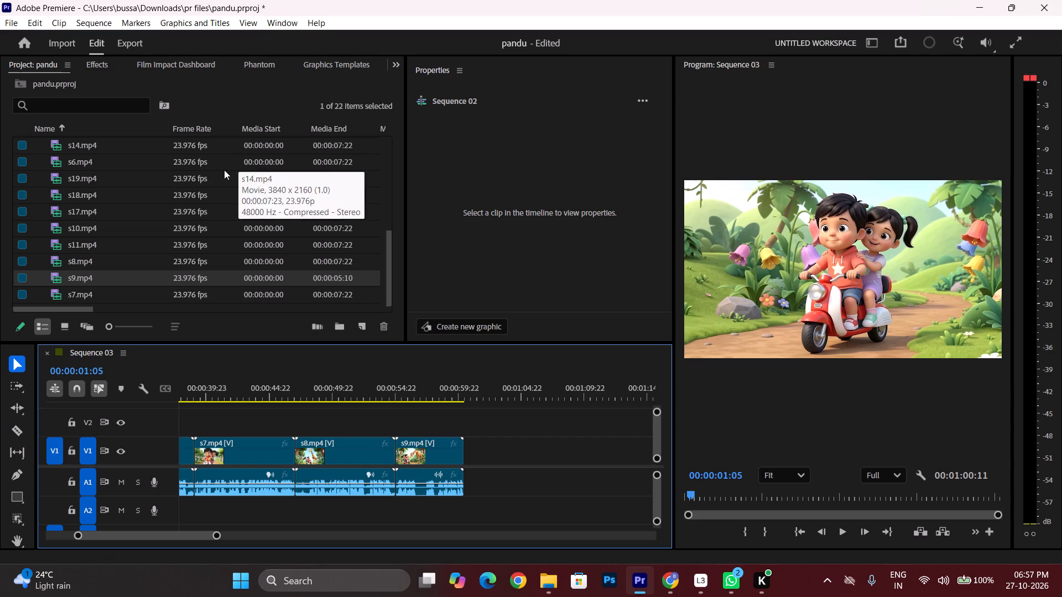
Add the s10.mp4 clip on V1 and A1 directly after s9.mp4.
left_click_drag(93, 226, 353, 307)
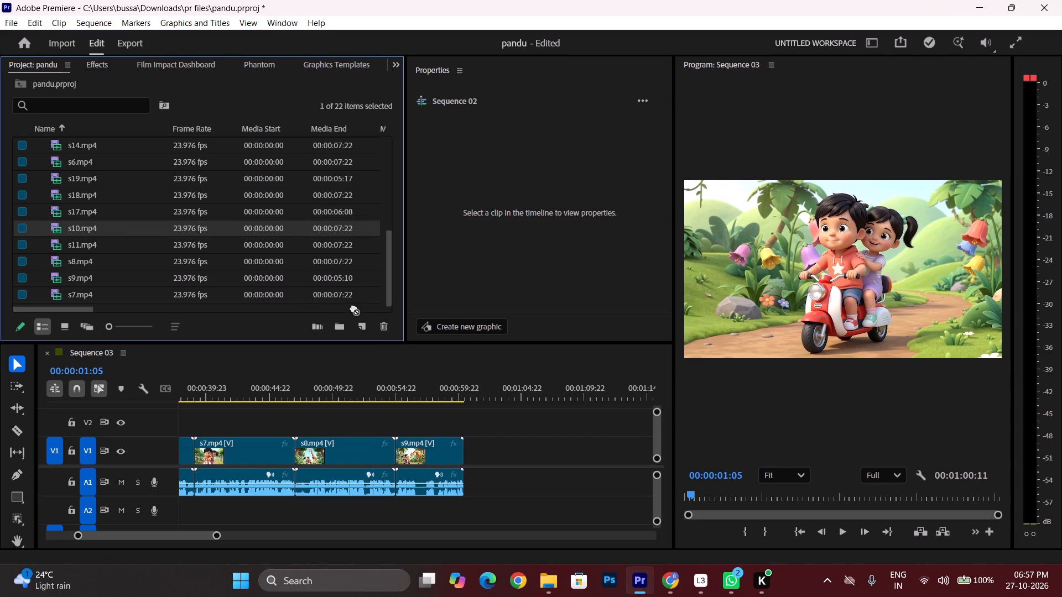
left_click_drag(353, 307, 468, 489)
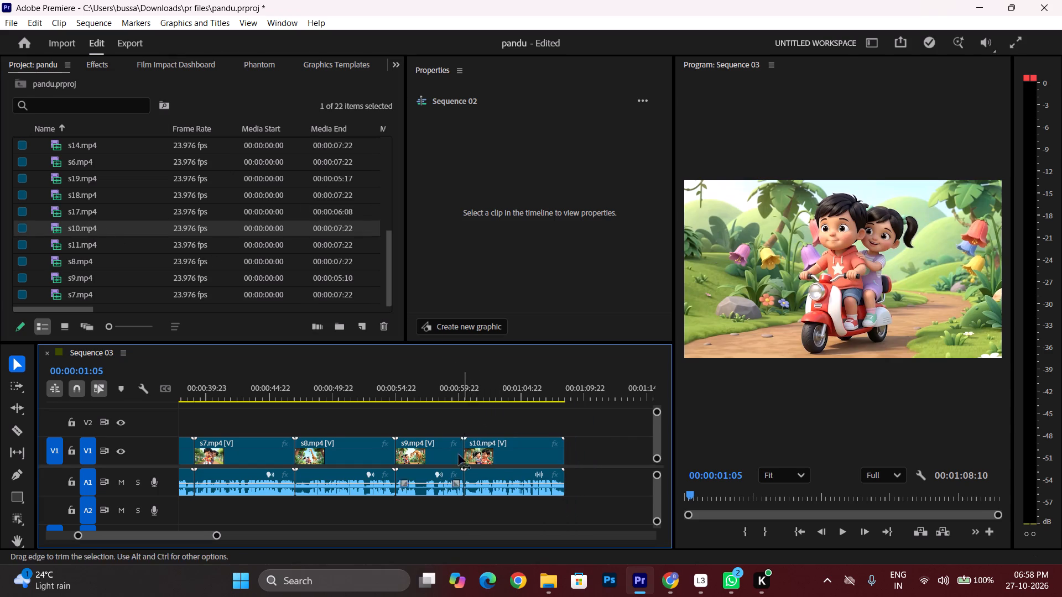
Add the s11.mp4 clip on V1 and A1 directly after s10.mp4.
scroll(468, 428, "down", 6)
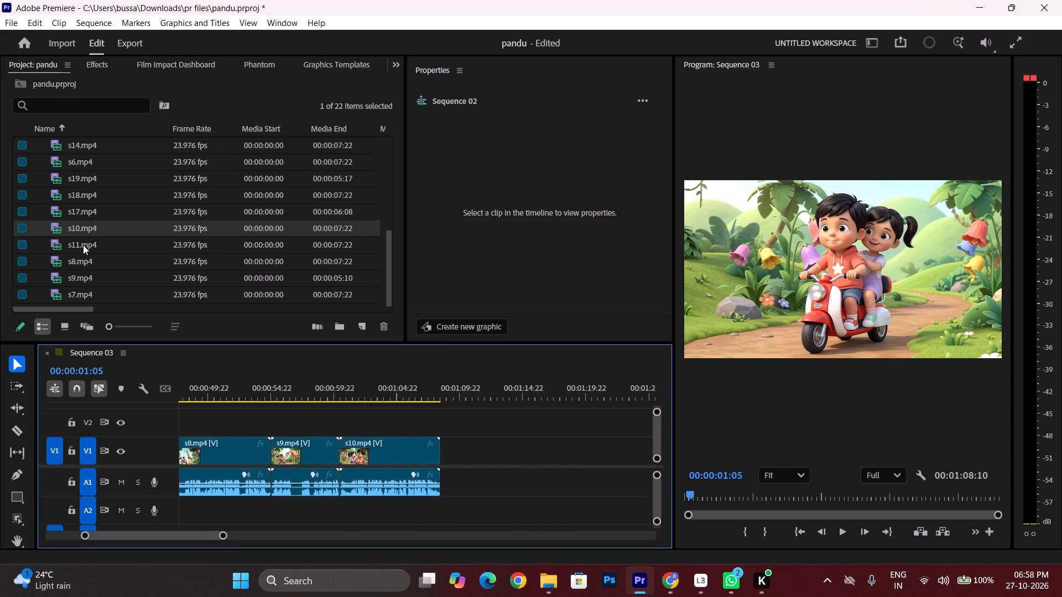
left_click_drag(83, 245, 463, 480)
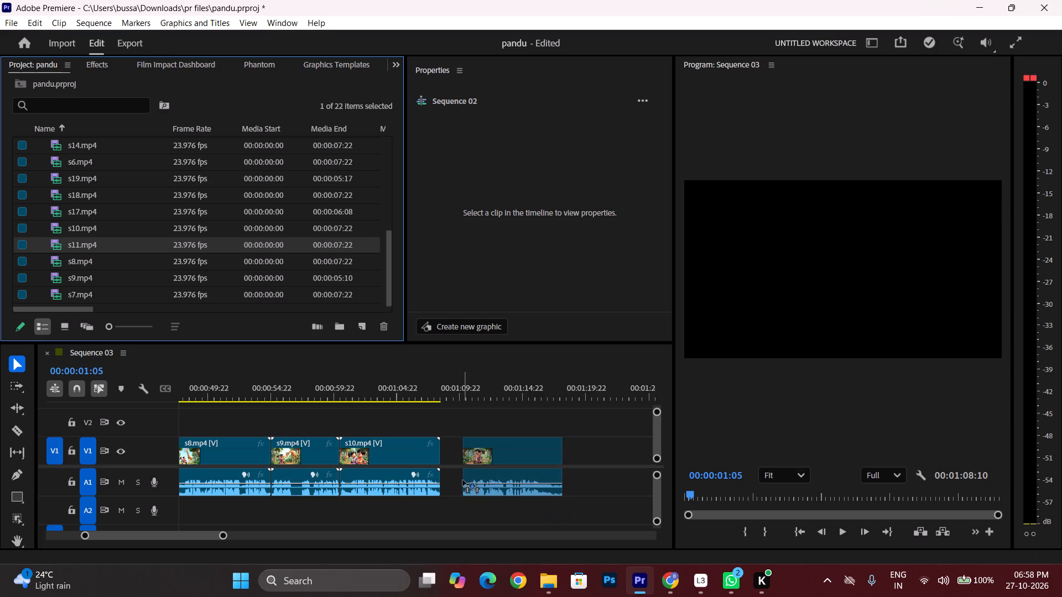
left_click_drag(463, 480, 454, 488)
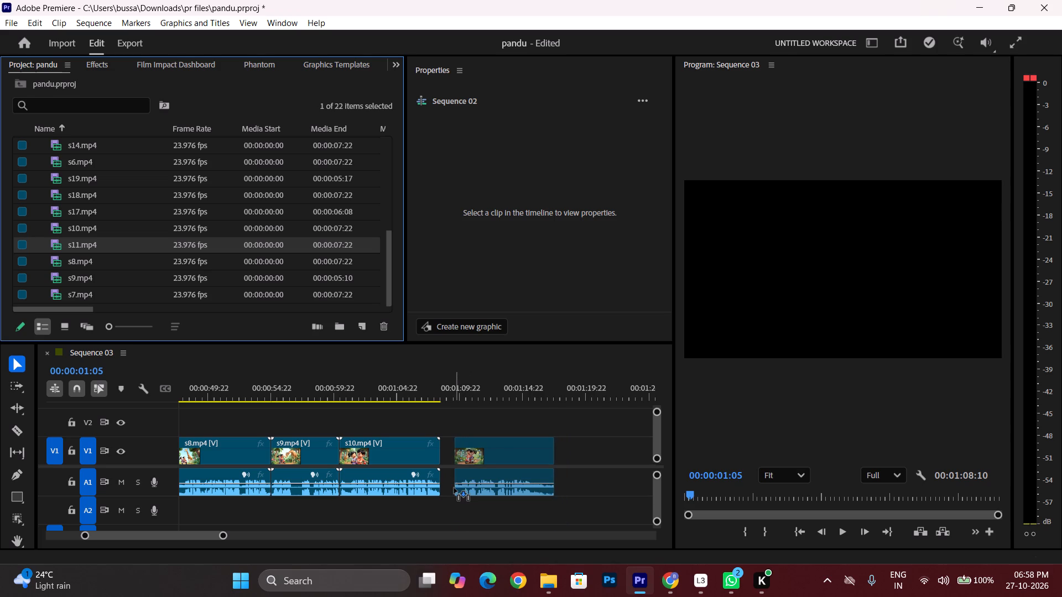
left_click_drag(454, 488, 447, 486)
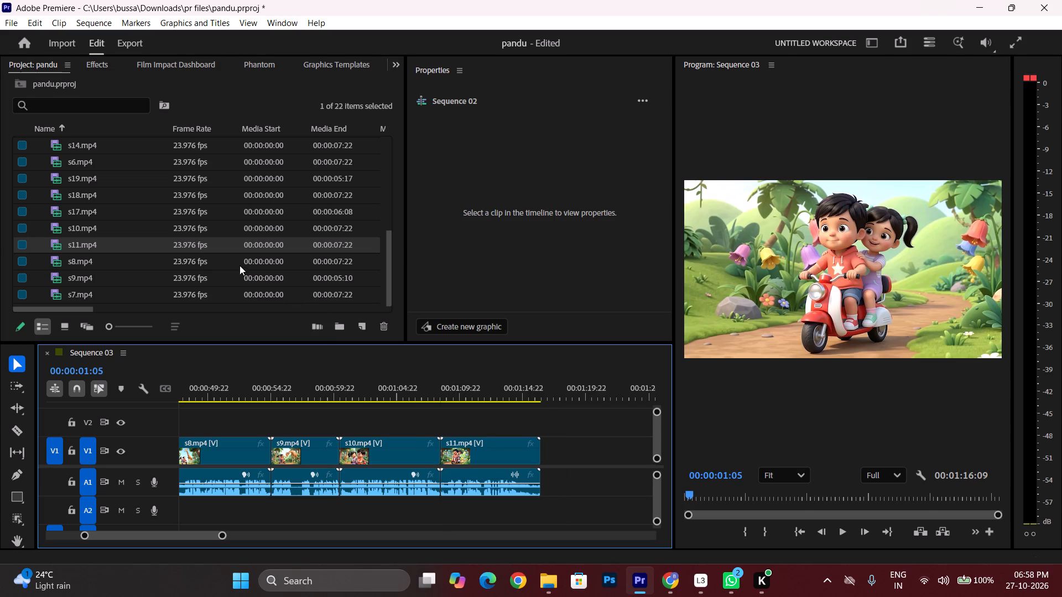
Find s11 (2).mp4 among the project items and add it on V1 and A1 directly after s11.mp4.
scroll(114, 230, "down", 7)
scroll(111, 222, "up", 1)
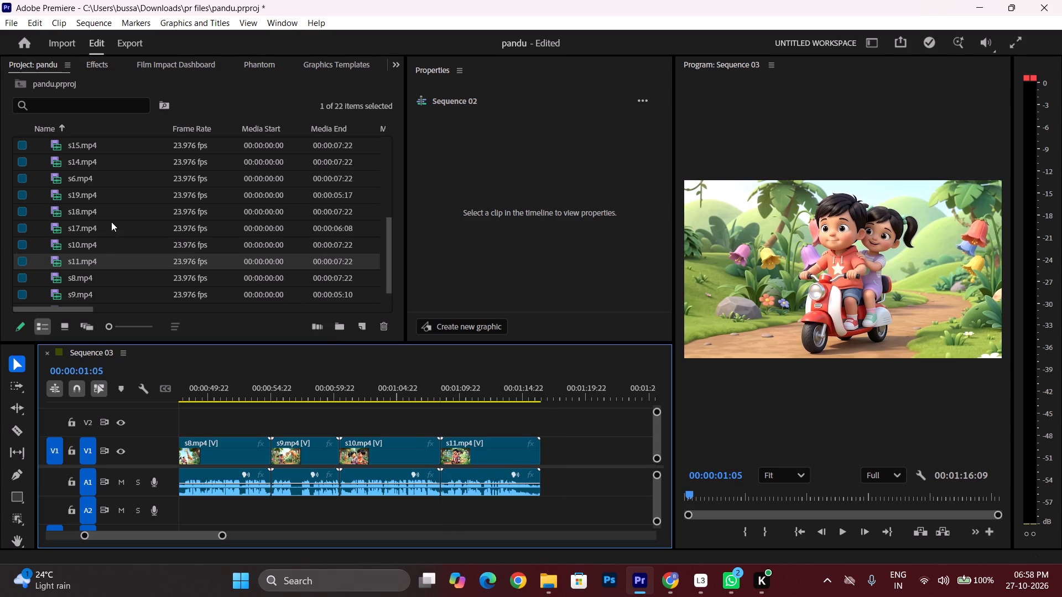
scroll(111, 222, "up", 3)
left_click_drag(102, 181, 555, 483)
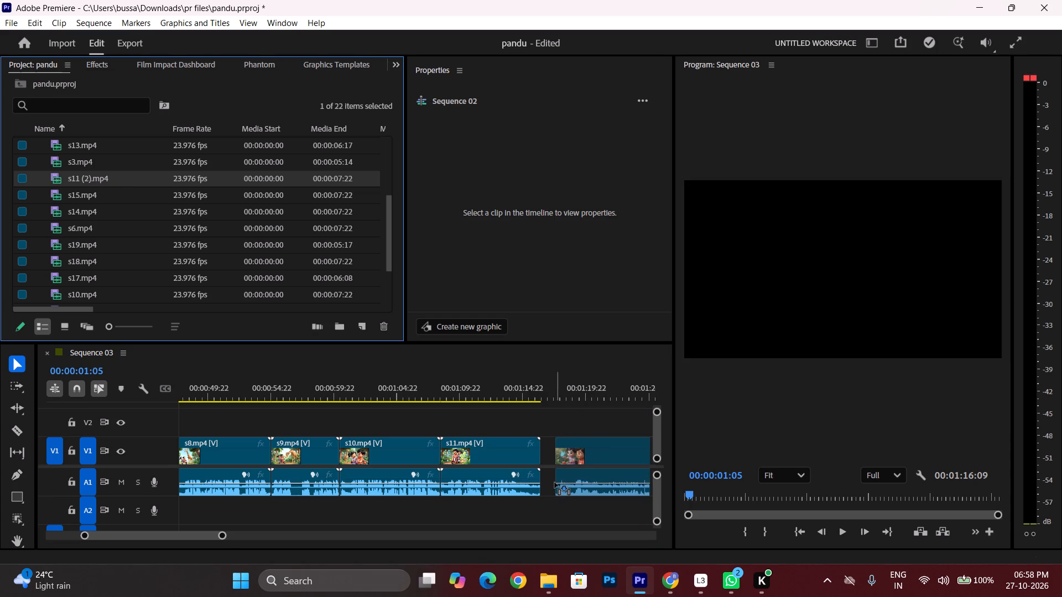
left_click_drag(555, 483, 549, 481)
Look through the project items for the next scene and add s13.mp4 on V1 and A1 directly after s11 (2).mp4.
scroll(555, 475, "down", 9)
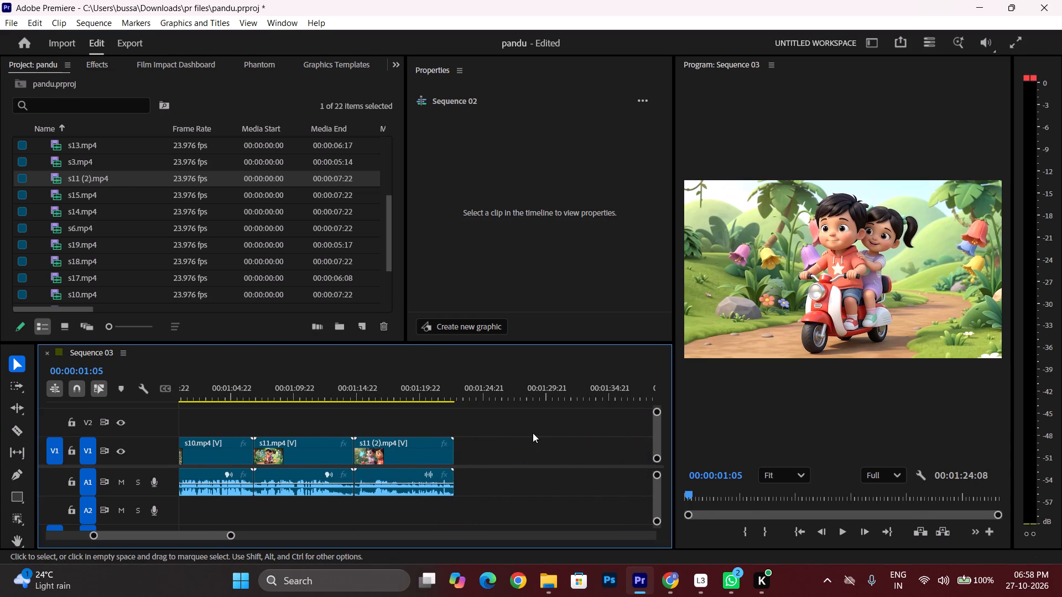
scroll(522, 427, "down", 2)
scroll(238, 234, "down", 6)
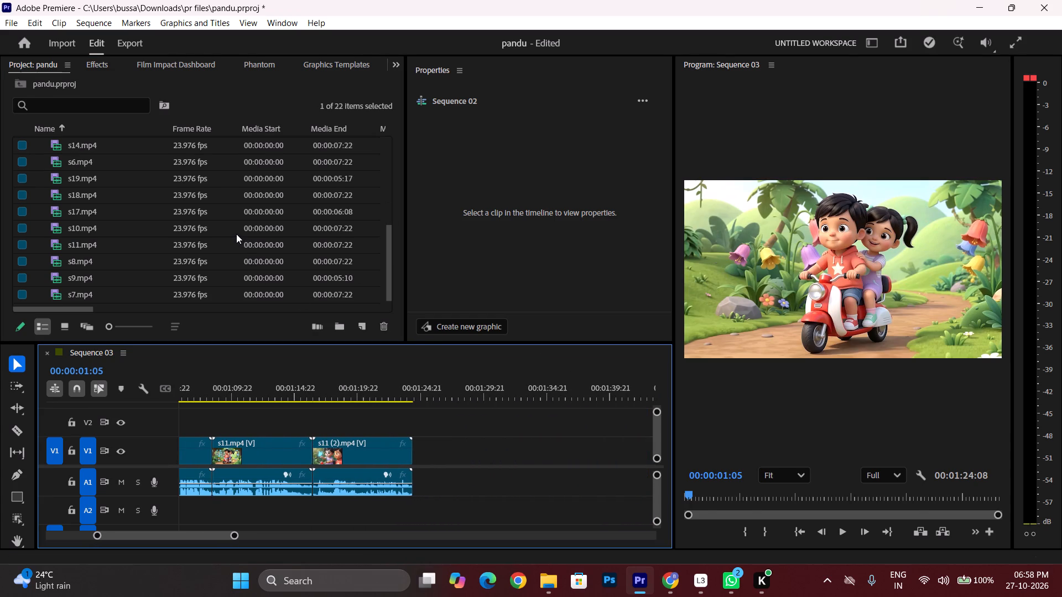
scroll(236, 234, "down", 2)
scroll(236, 225, "up", 3)
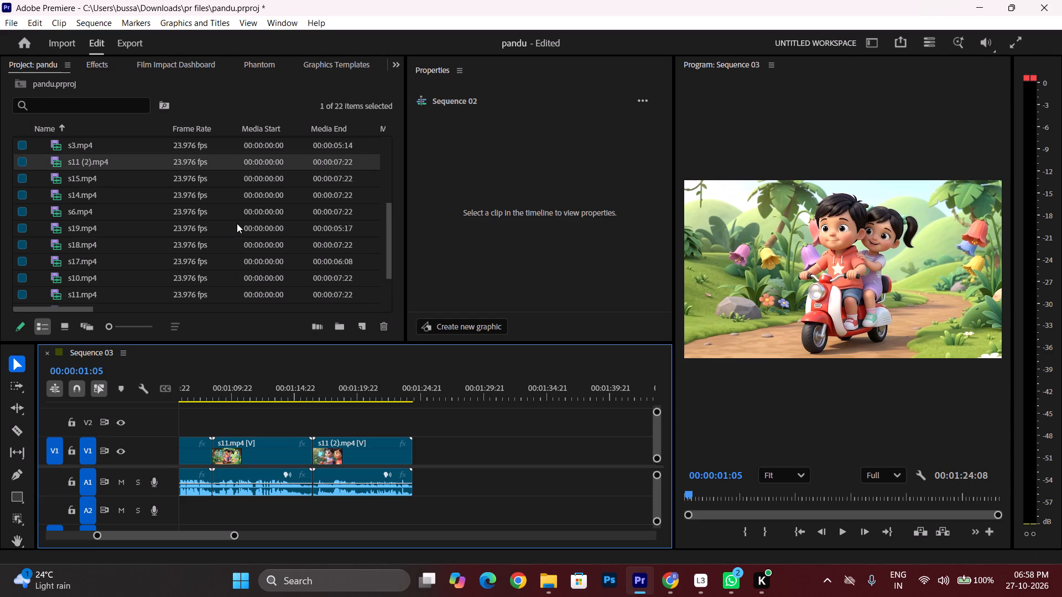
scroll(237, 223, "up", 5)
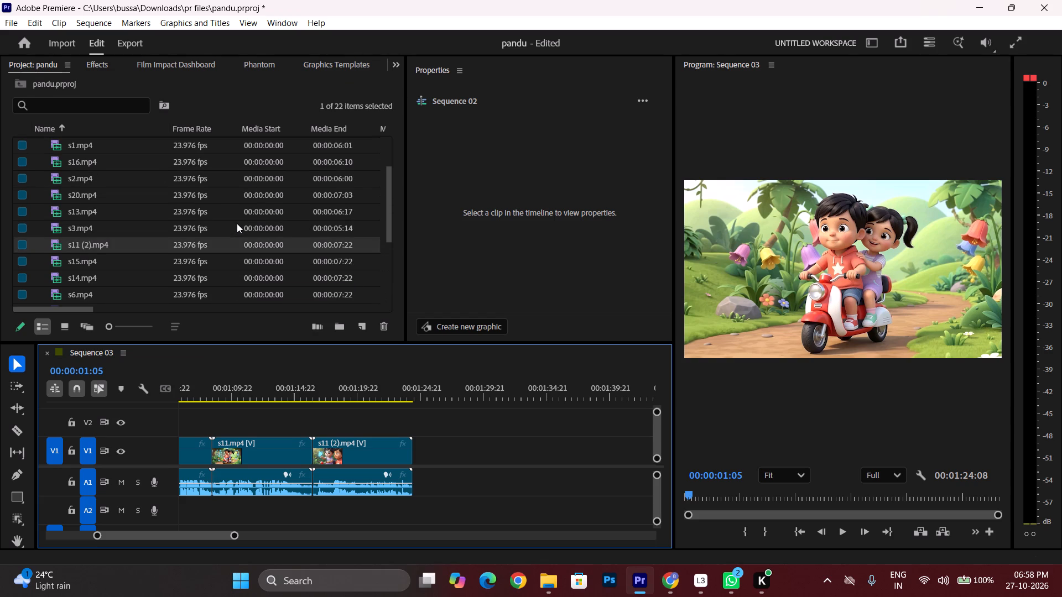
scroll(237, 223, "up", 3)
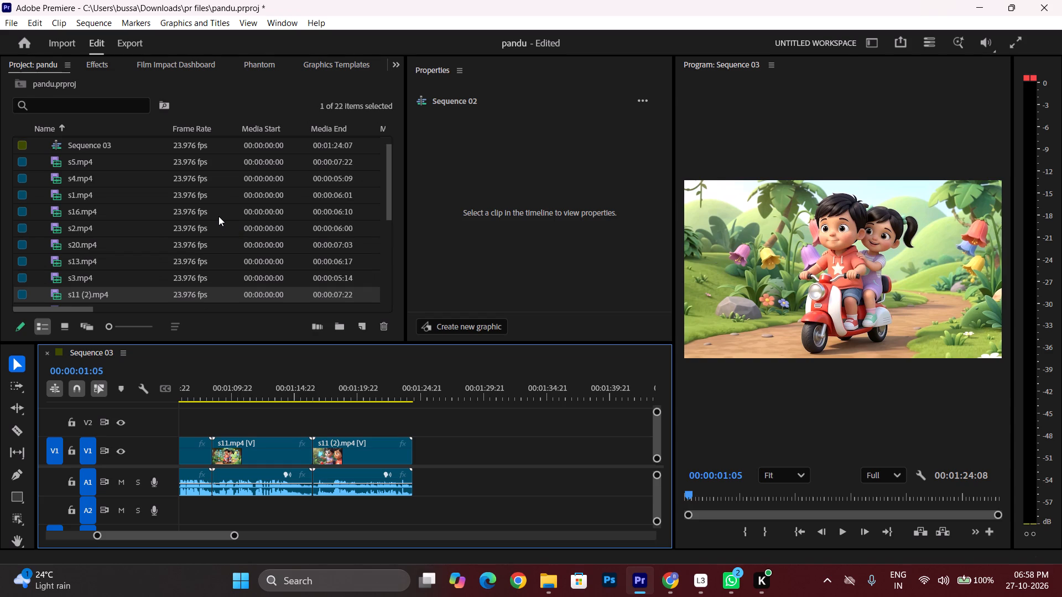
scroll(218, 216, "up", 1)
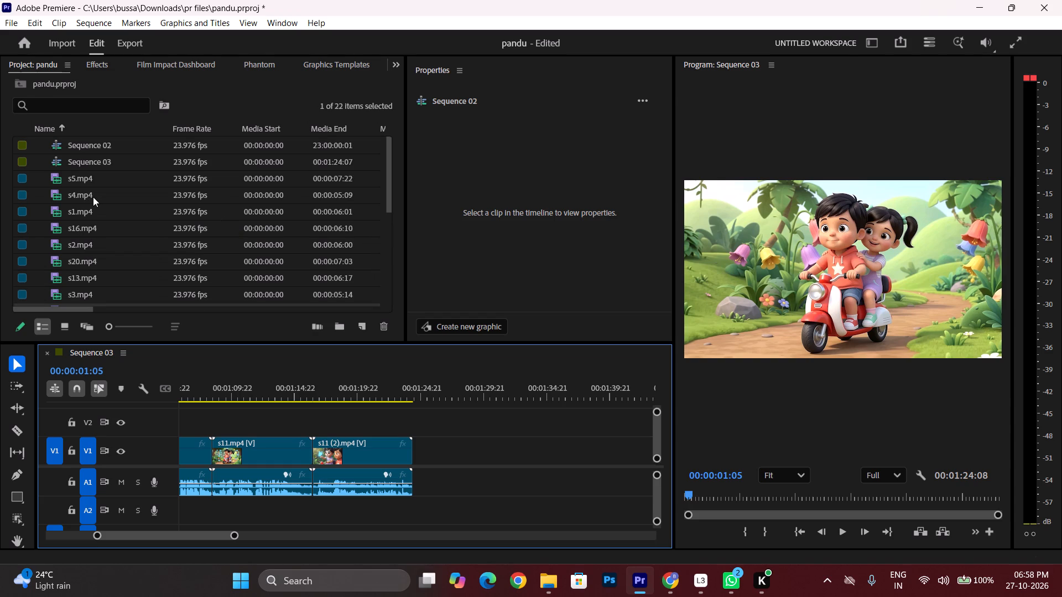
scroll(88, 188, "up", 1)
scroll(115, 271, "down", 1)
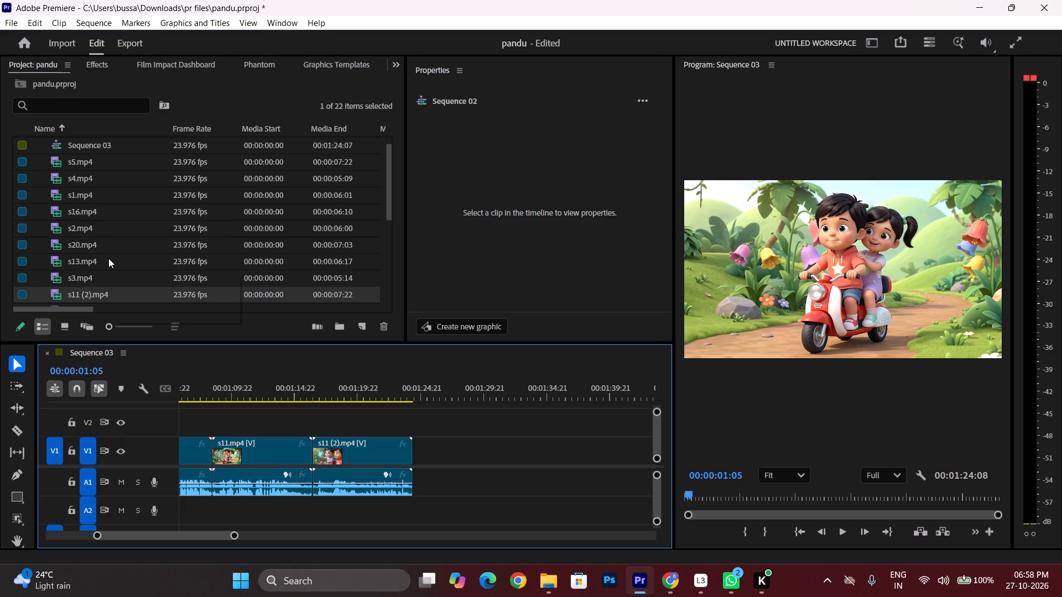
left_click_drag(105, 260, 450, 483)
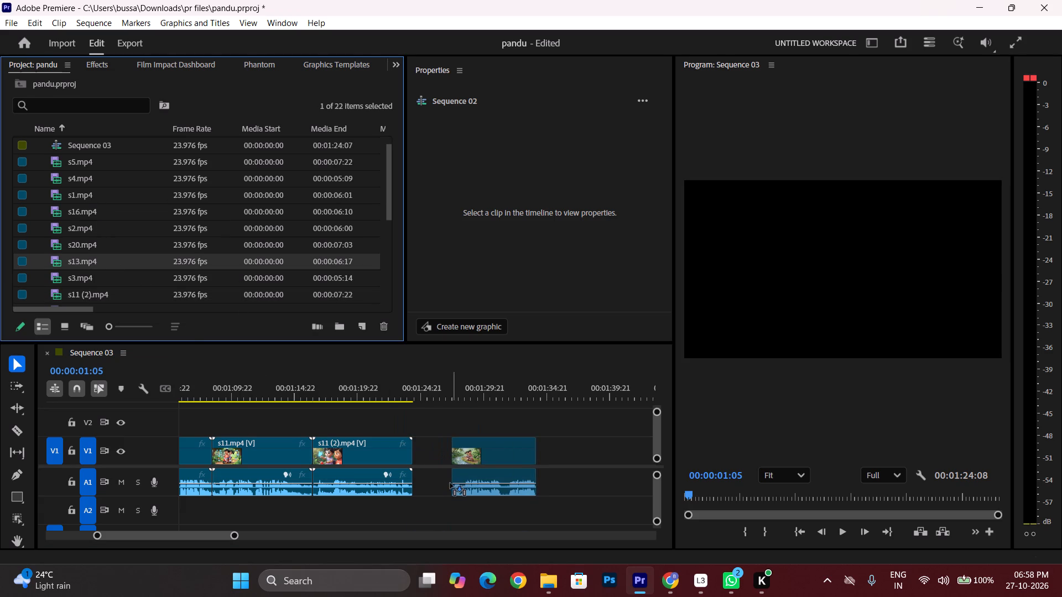
left_click_drag(450, 483, 417, 475)
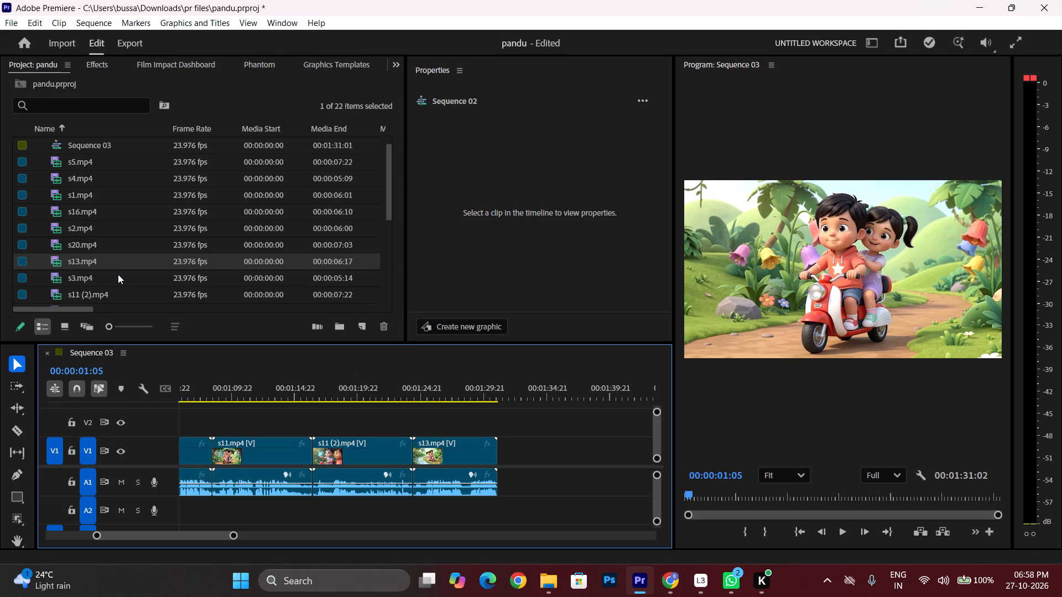
Find s14.mp4 among the project items and add it on V1 and A1 directly after s13.mp4.
scroll(118, 274, "down", 3)
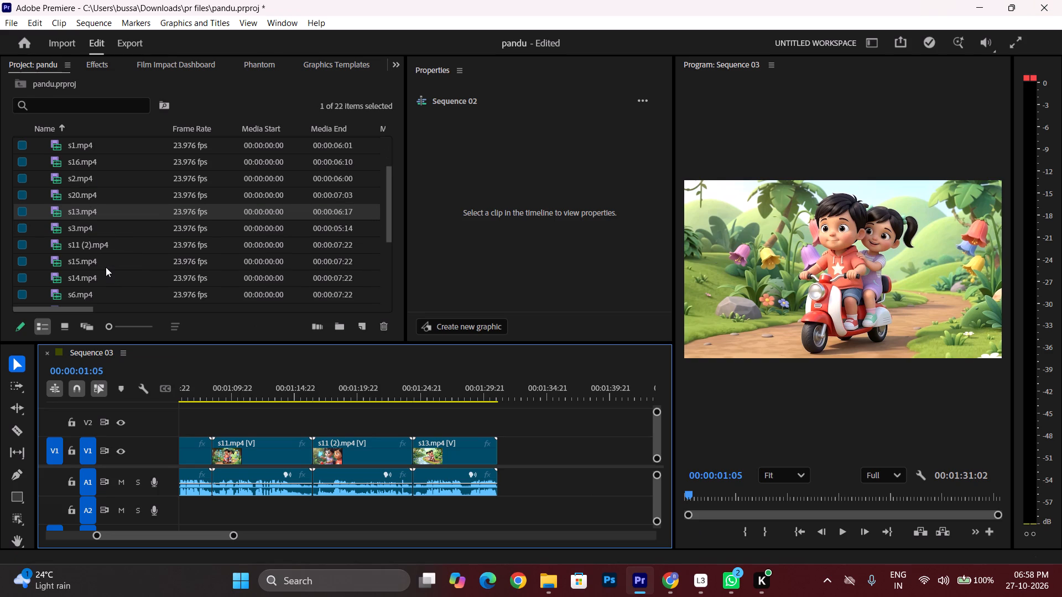
left_click_drag(99, 273, 269, 321)
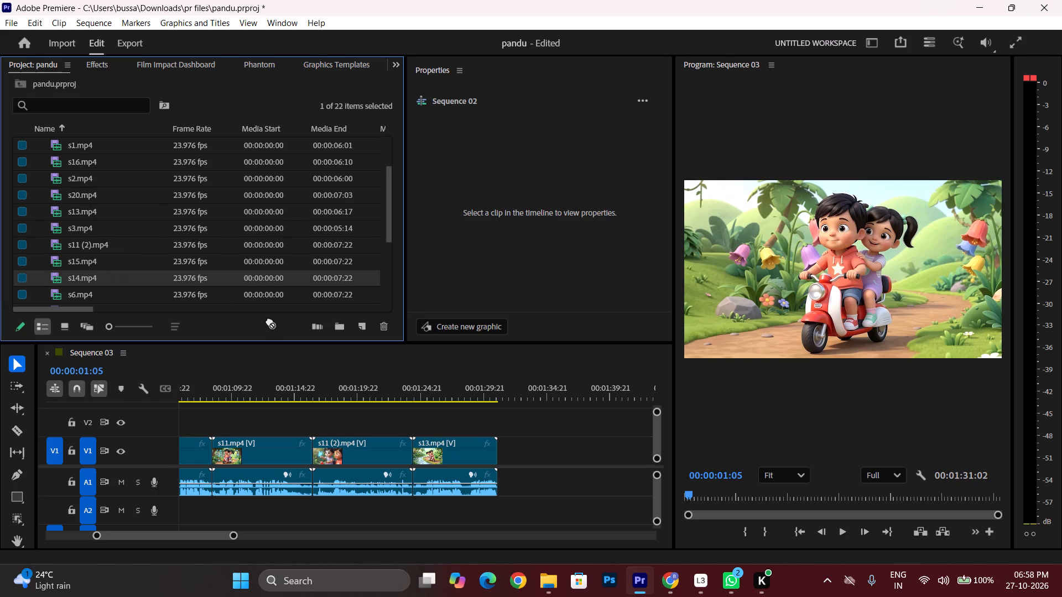
left_click_drag(269, 321, 502, 474)
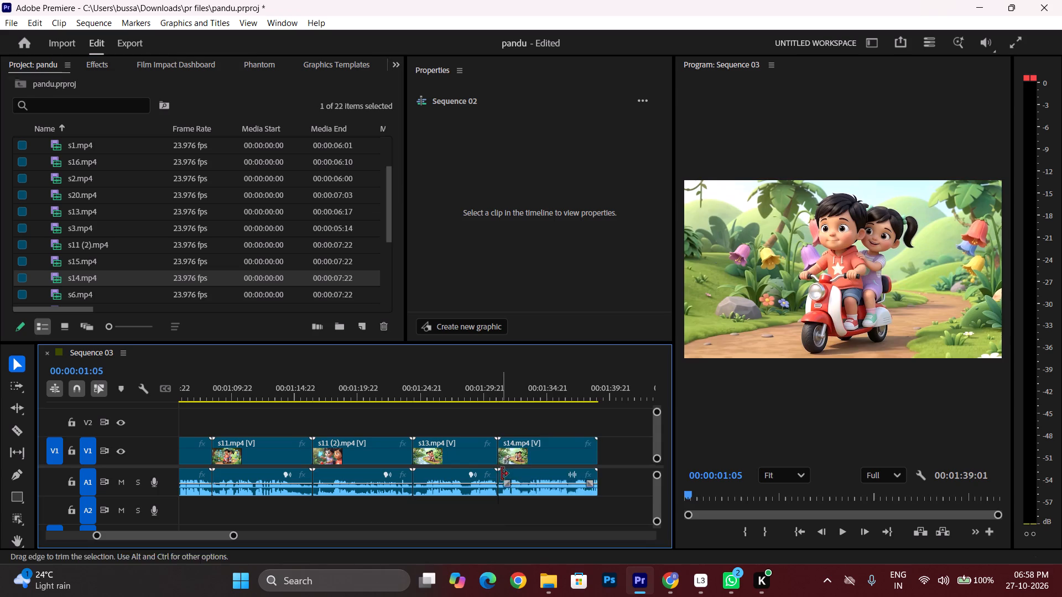
Add the s15.mp4 clip on V1 and A1 directly after s14.mp4.
scroll(490, 452, "down", 10)
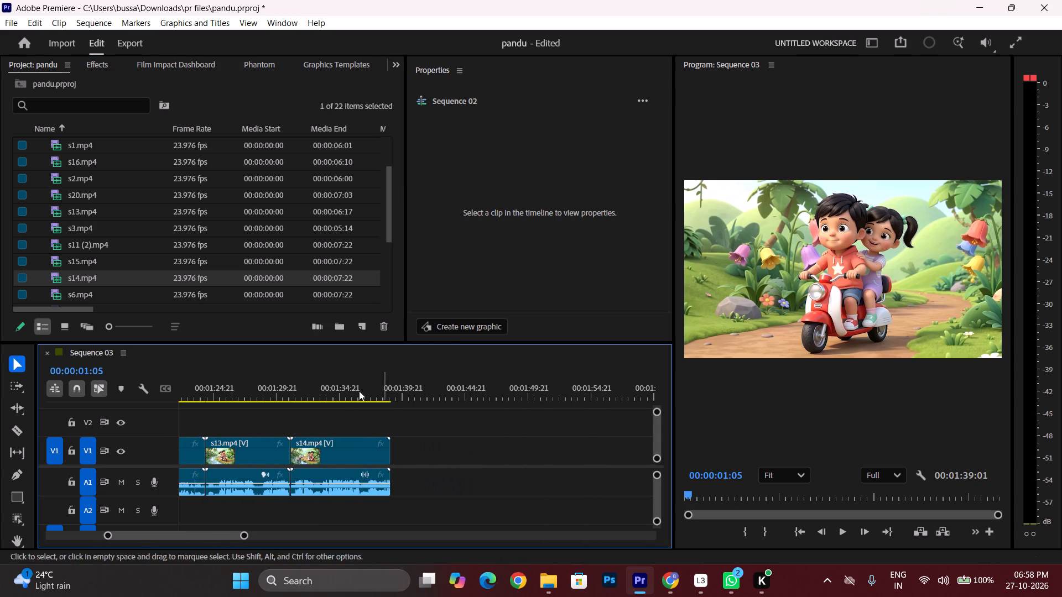
left_click_drag(73, 259, 278, 306)
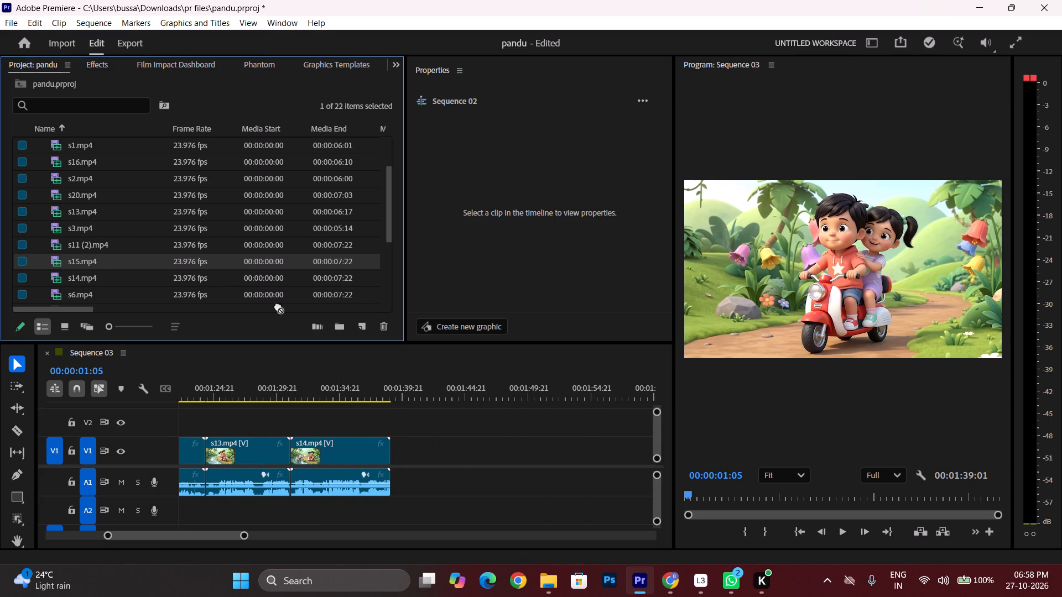
left_click_drag(278, 306, 398, 474)
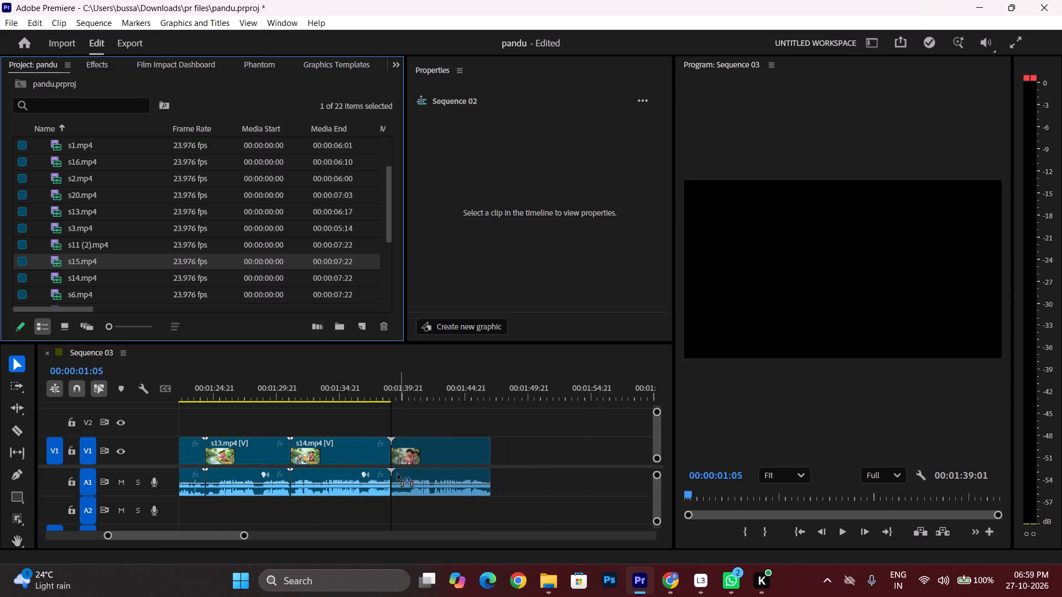
left_click_drag(398, 474, 395, 474)
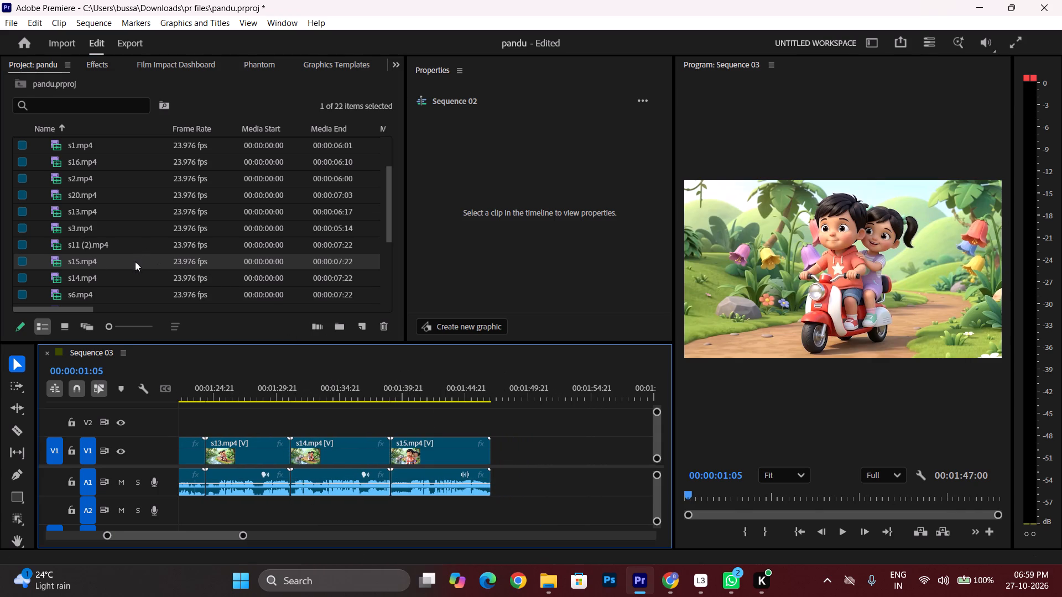
Find s16.mp4 among the project items and add it on V1 and A1 directly after s15.mp4.
scroll(122, 249, "up", 1)
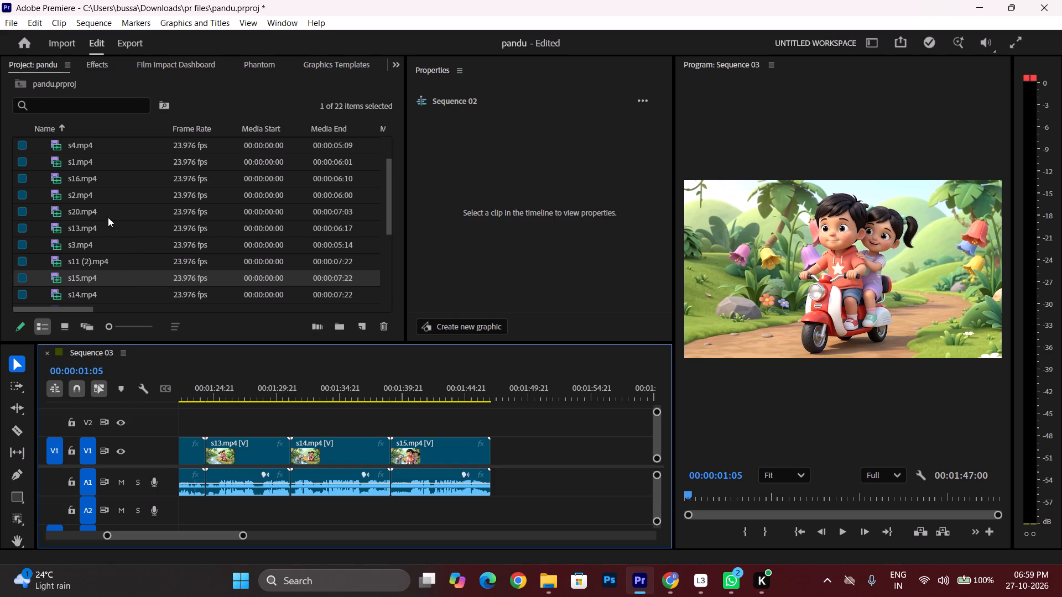
left_click_drag(95, 177, 571, 484)
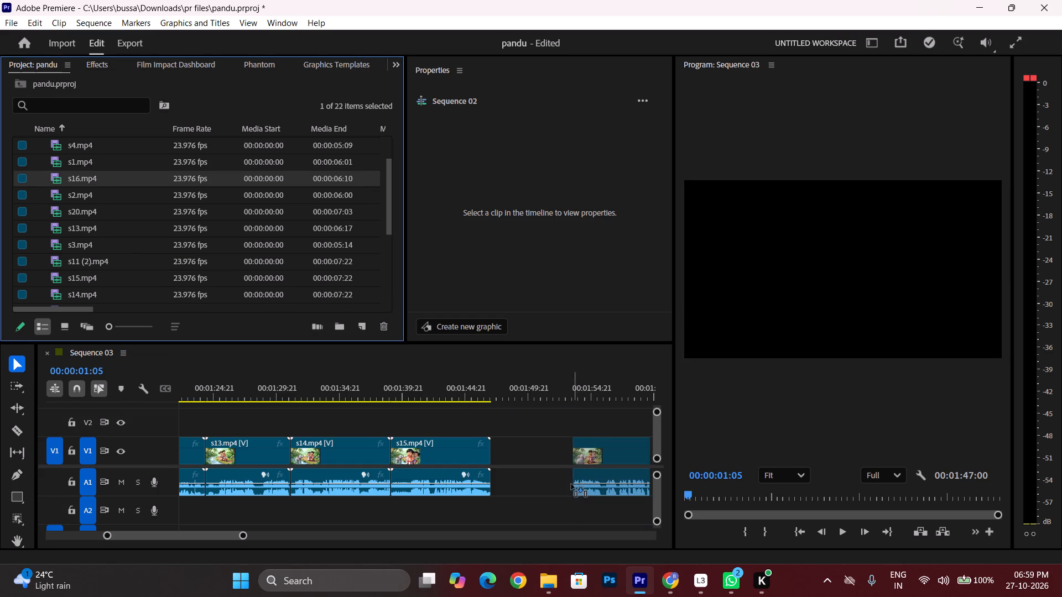
left_click_drag(571, 484, 497, 484)
Find s17.mp4 among the project items and add it on V1 and A1 directly after s16.mp4.
scroll(505, 465, "down", 5)
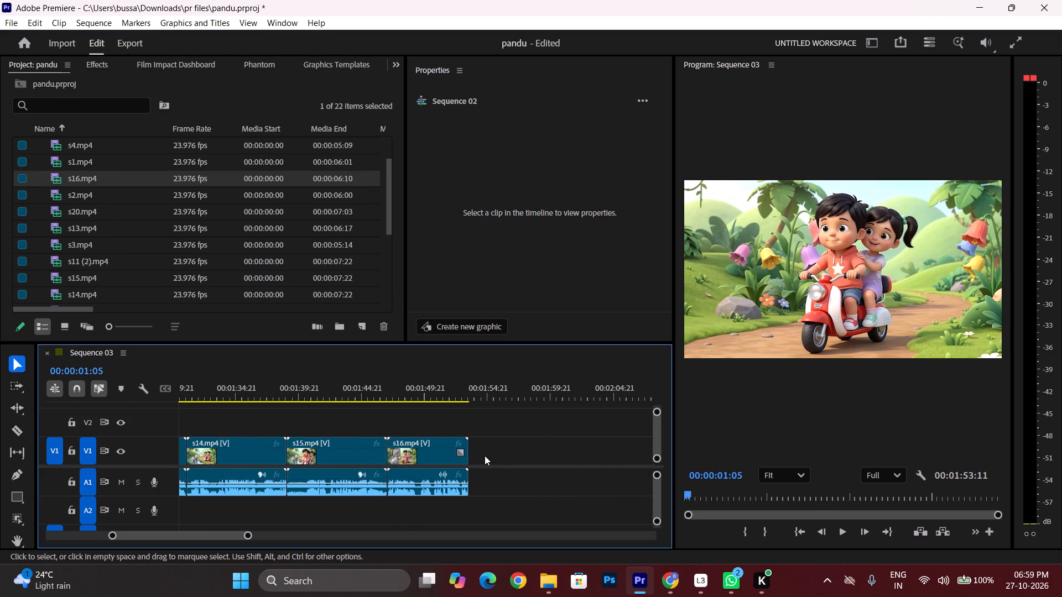
scroll(485, 455, "down", 6)
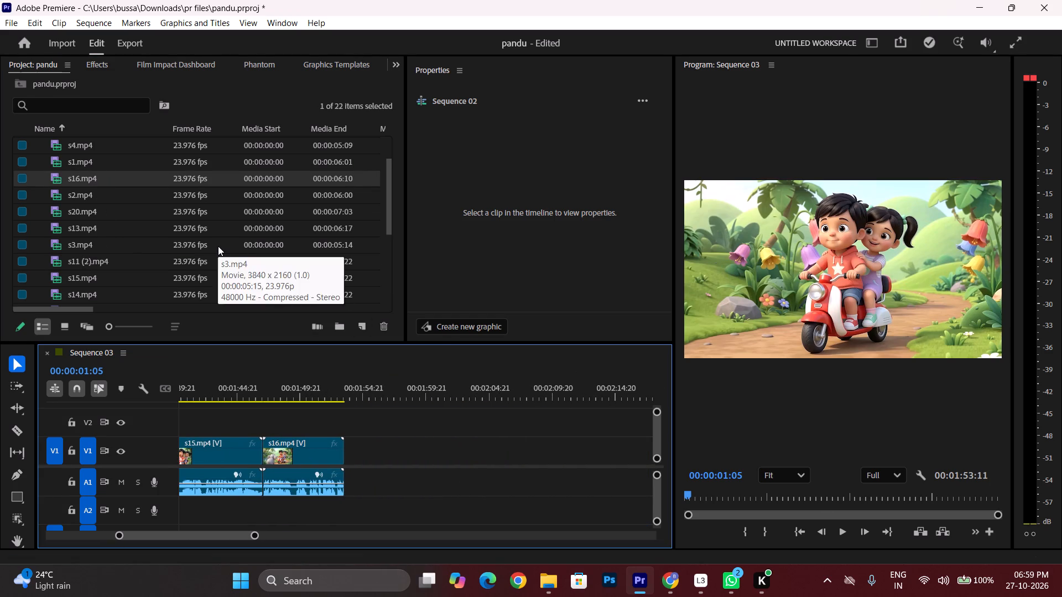
scroll(218, 246, "down", 1)
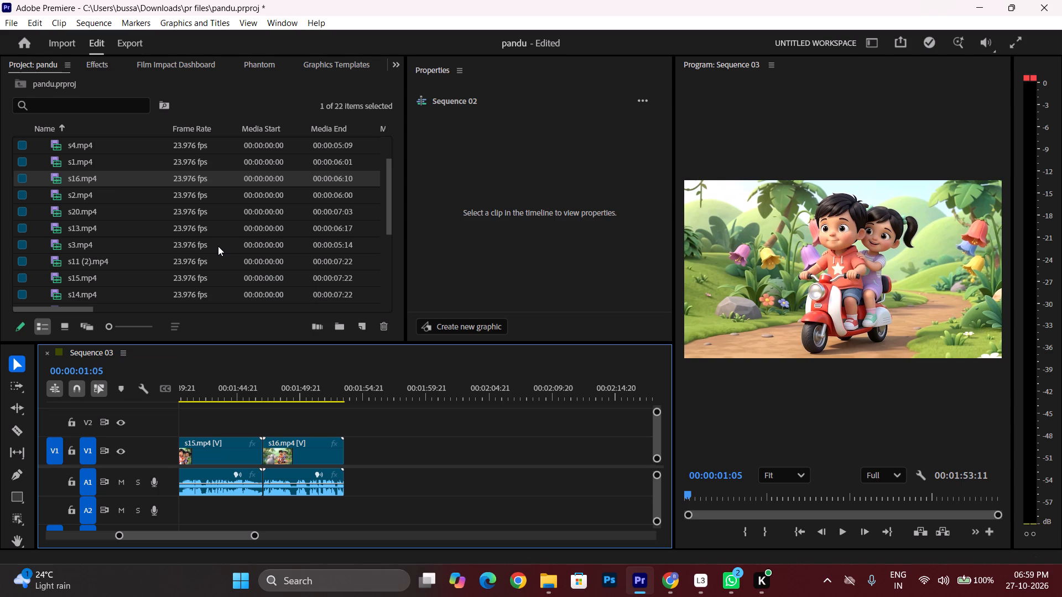
scroll(218, 246, "down", 4)
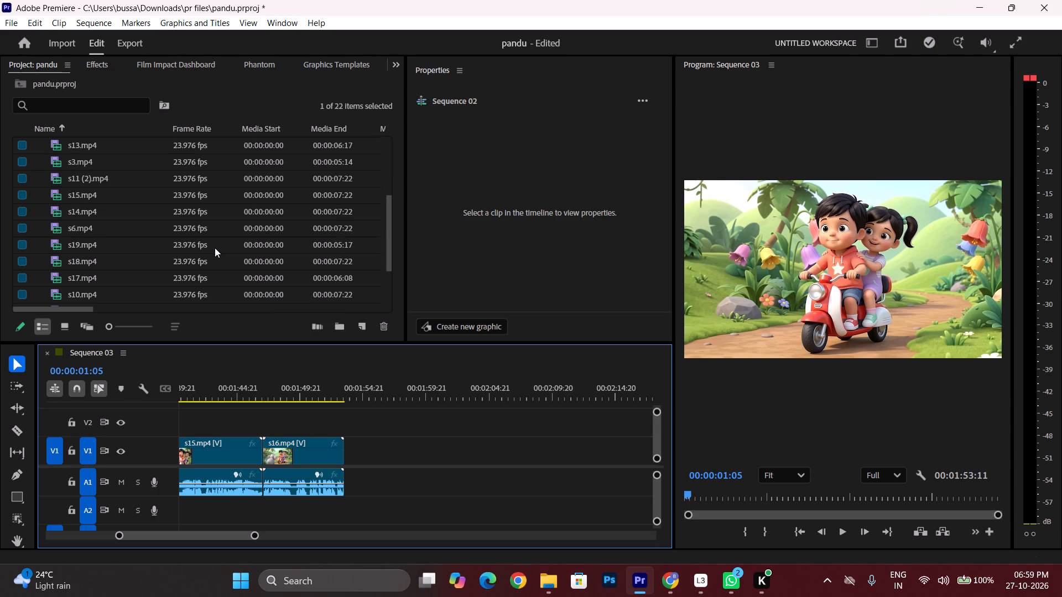
left_click_drag(119, 280, 357, 374)
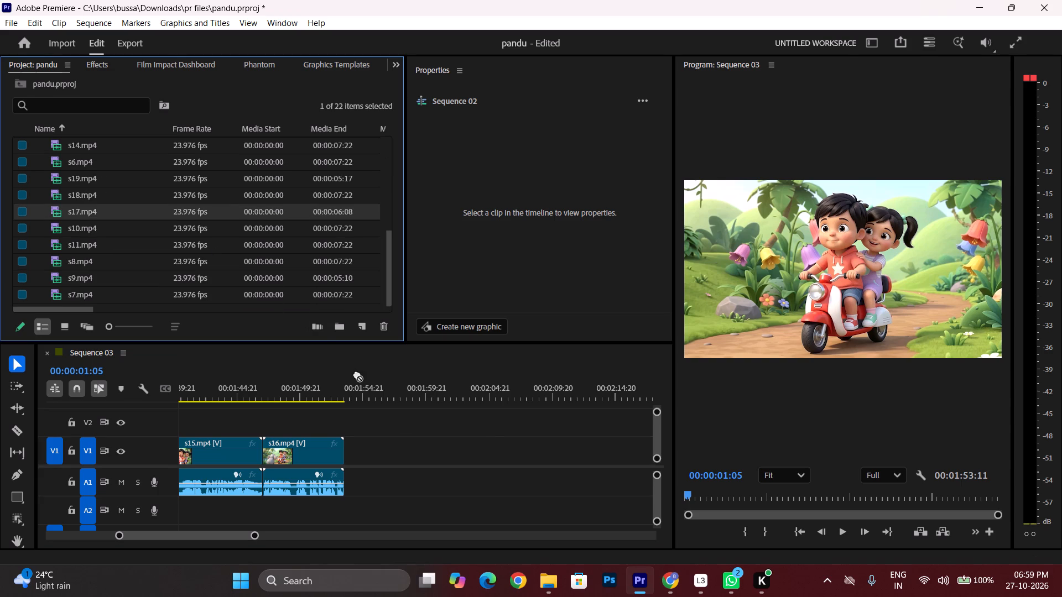
left_click_drag(357, 374, 350, 479)
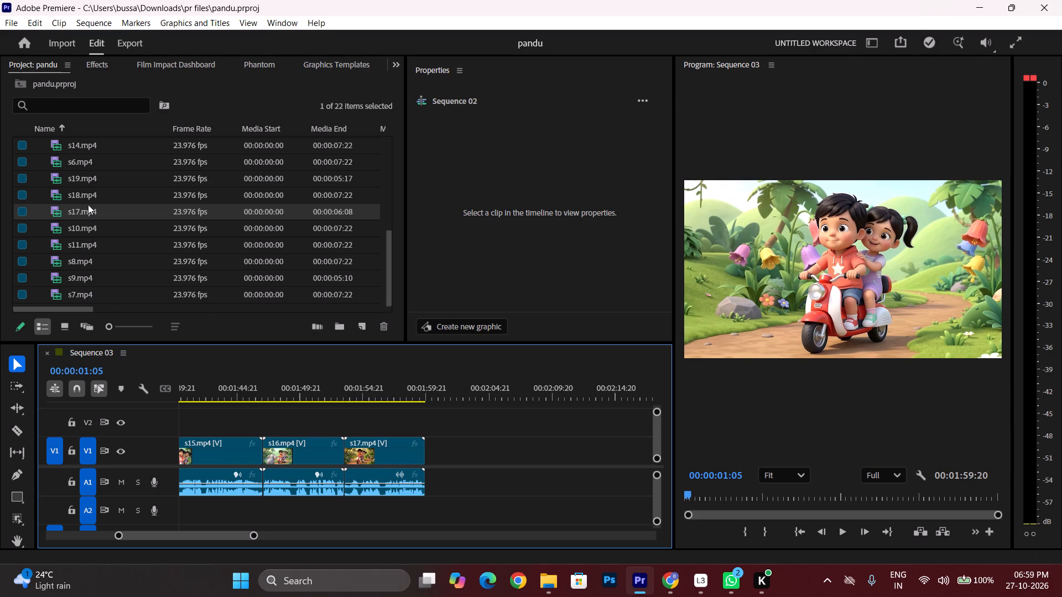
Add the s18.mp4 clip on V1 and A1 directly after s17.mp4.
left_click_drag(85, 190, 442, 484)
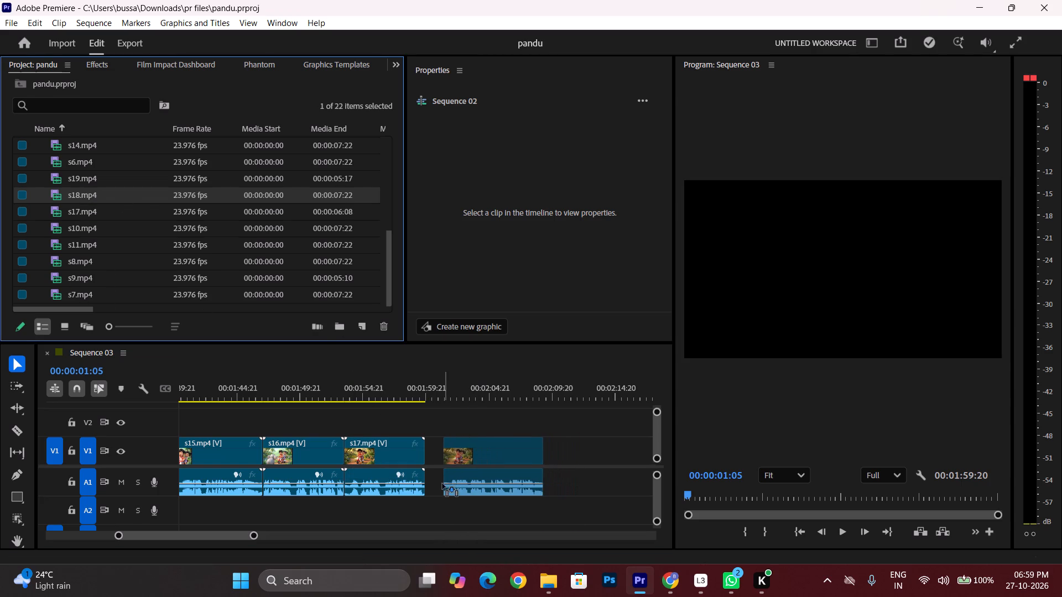
left_click_drag(442, 484, 428, 483)
Add the s19.mp4 clip on V1 and A1 directly after s18.mp4.
scroll(428, 459, "down", 5)
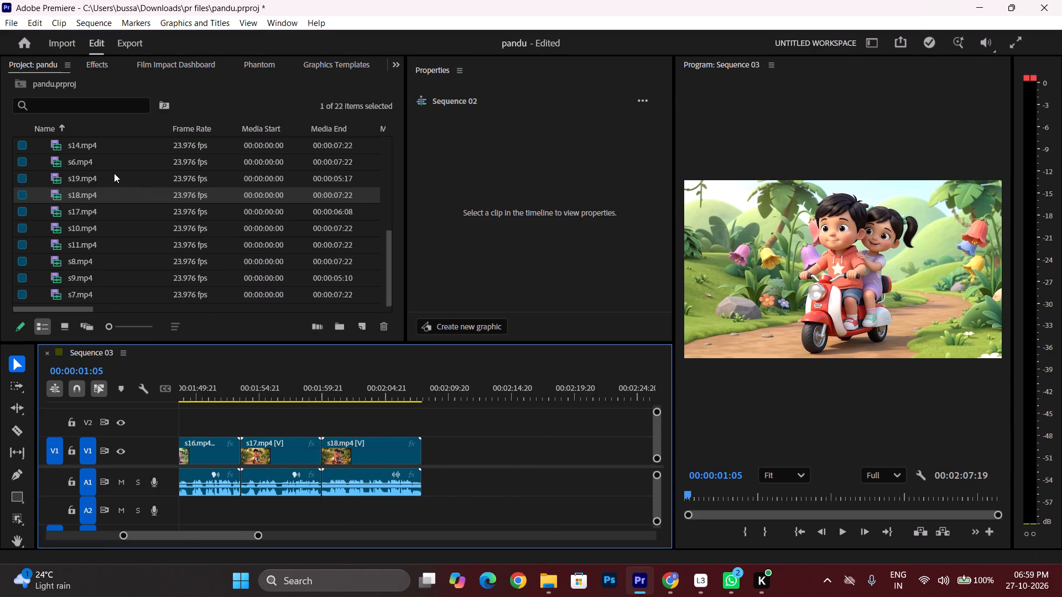
left_click_drag(86, 180, 442, 462)
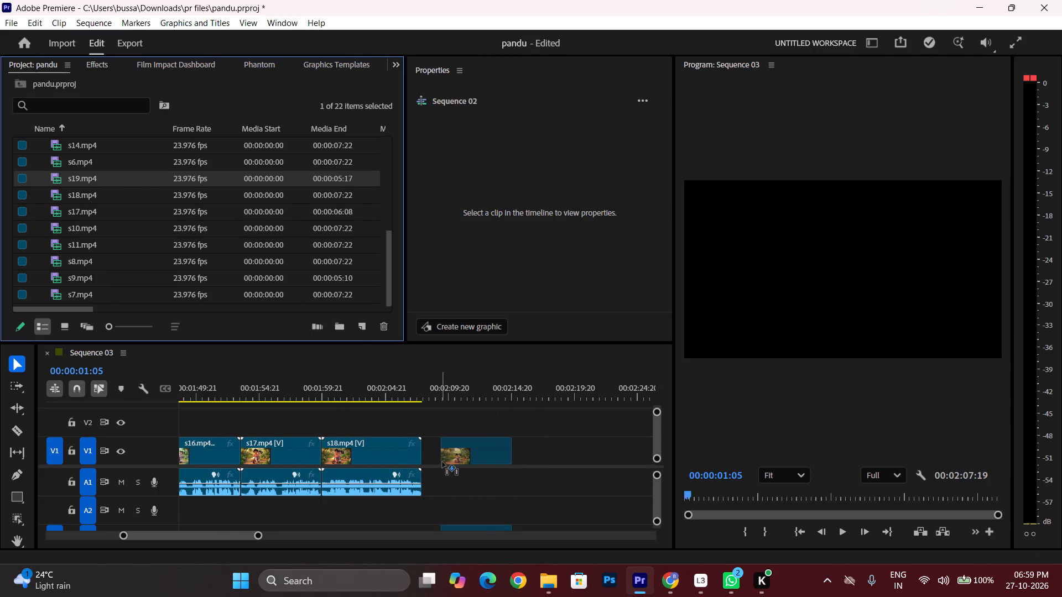
left_click_drag(442, 462, 420, 481)
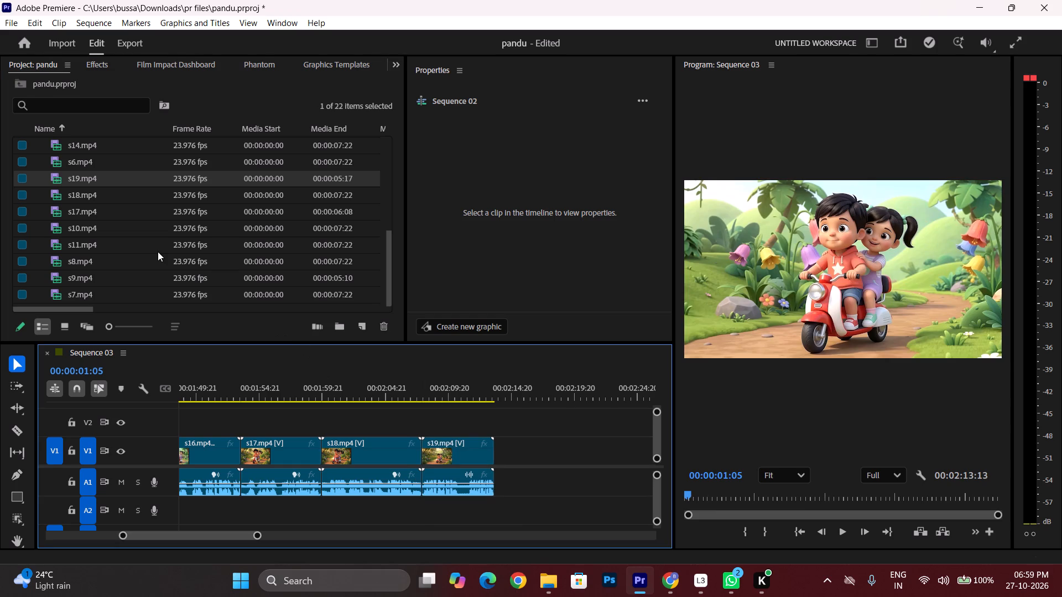
Find s20.mp4 among the project items and add it on V1 and A1 directly after s19.mp4.
scroll(158, 252, "down", 4)
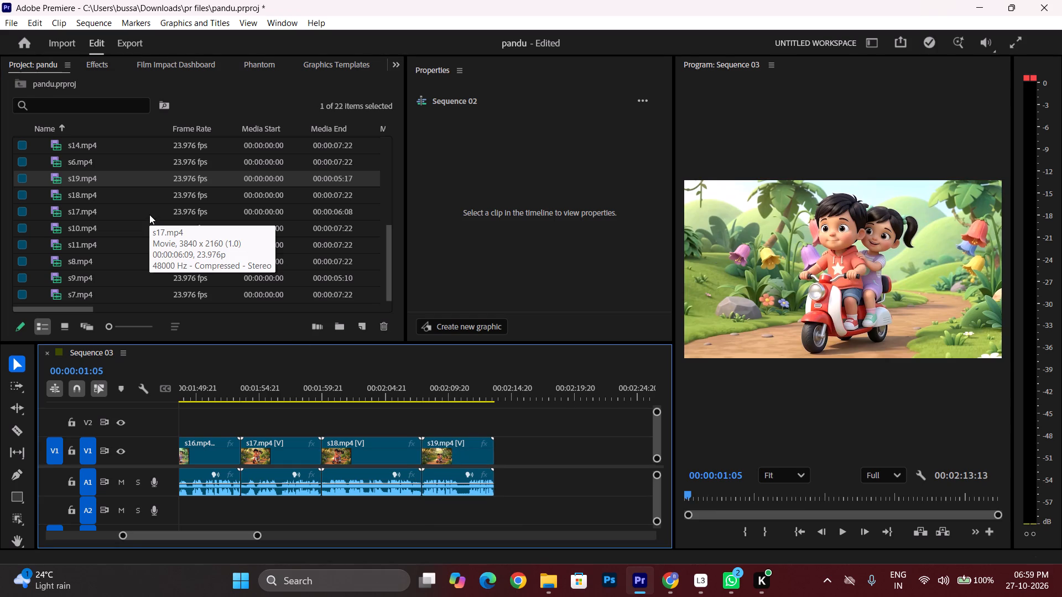
scroll(149, 214, "up", 5)
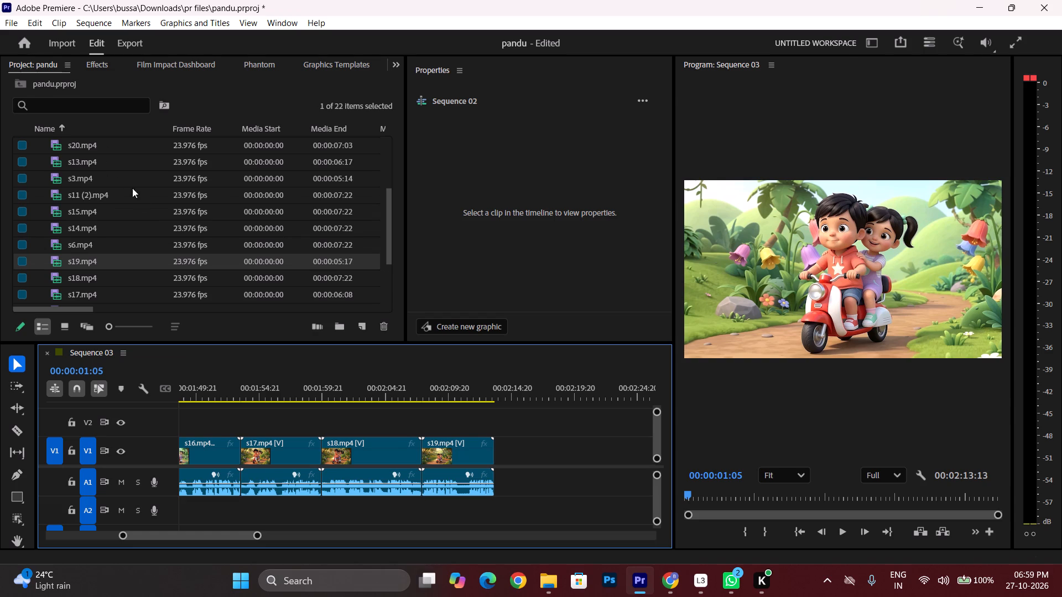
left_click_drag(69, 143, 531, 474)
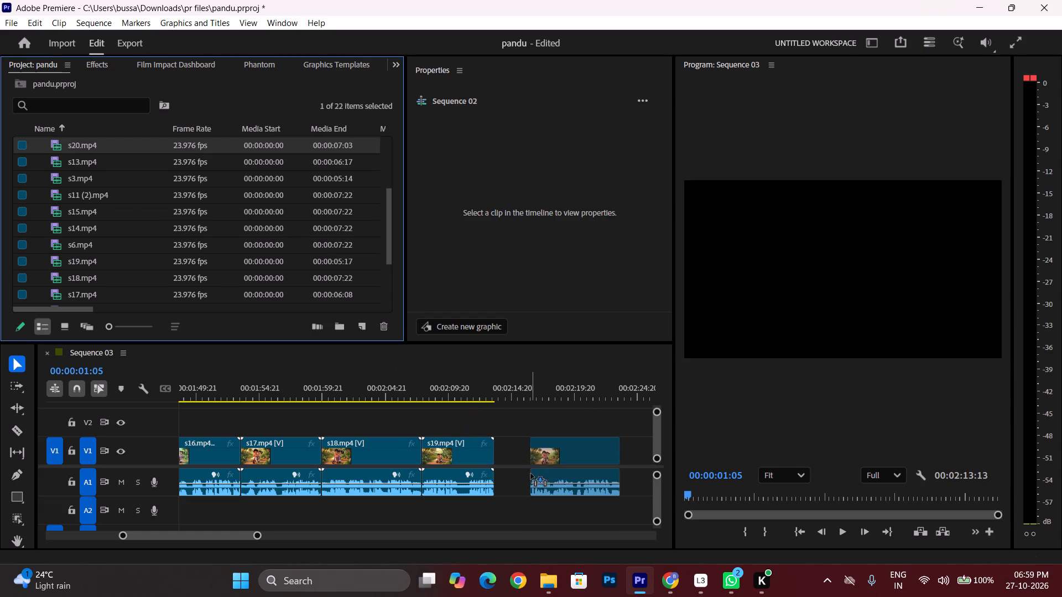
left_click_drag(531, 474, 499, 475)
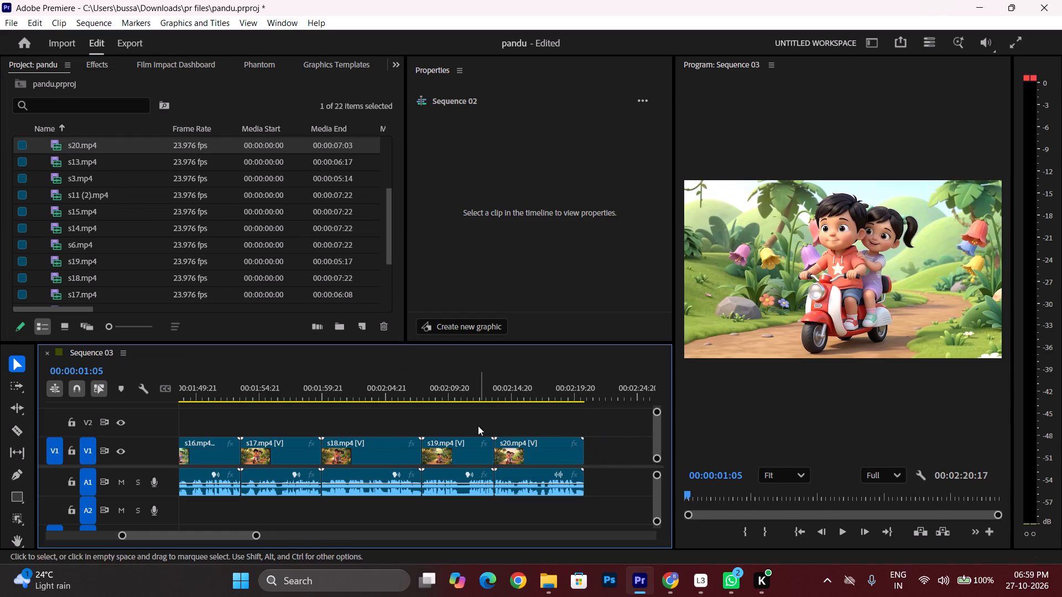
Move the playhead back to 00:00:00:00 in Sequence 03 and play the assembled clips.
left_click_drag(480, 399, 0, 428)
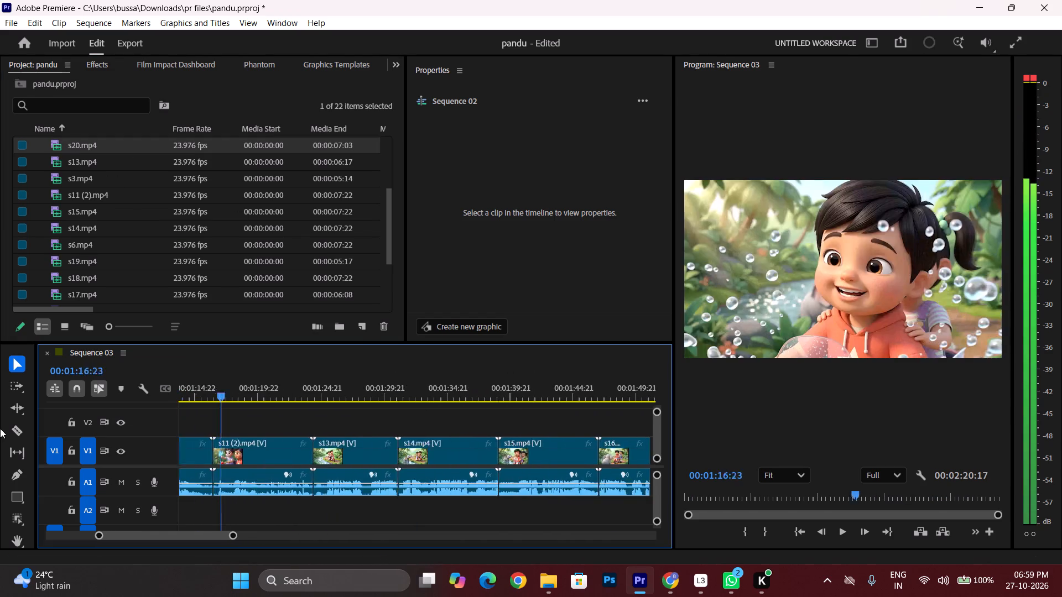
left_click_drag(0, 428, 2, 428)
left_click_drag(153, 535, 122, 535)
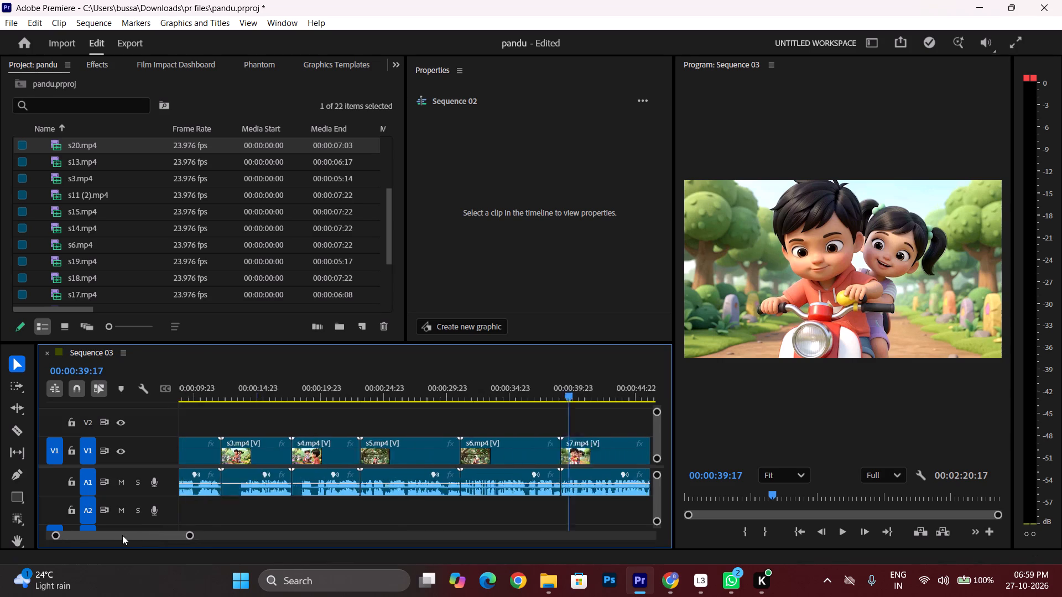
left_click_drag(122, 535, 54, 542)
left_click_drag(241, 395, 148, 401)
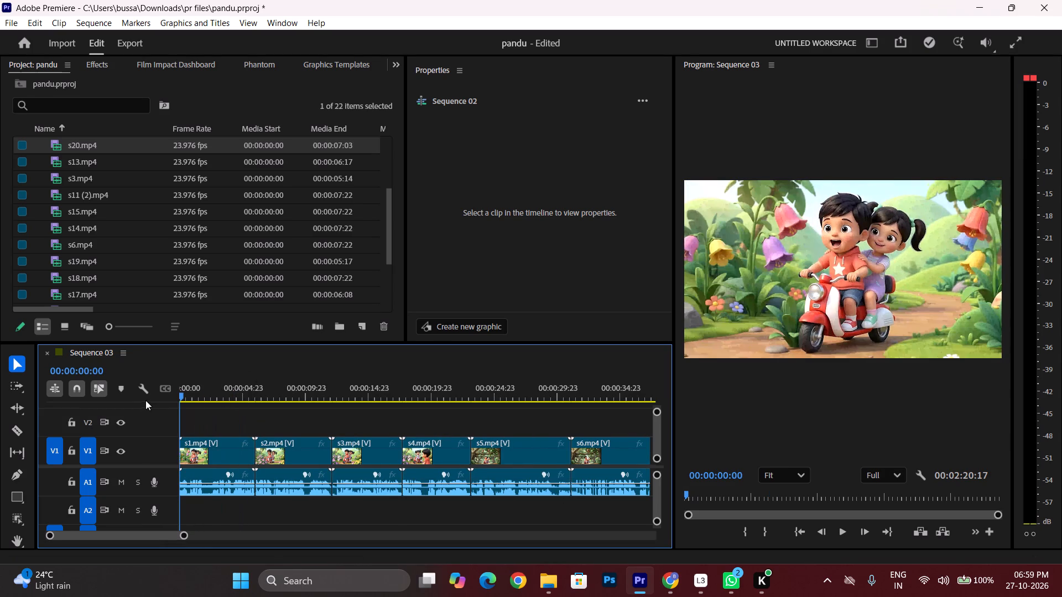
key("space")
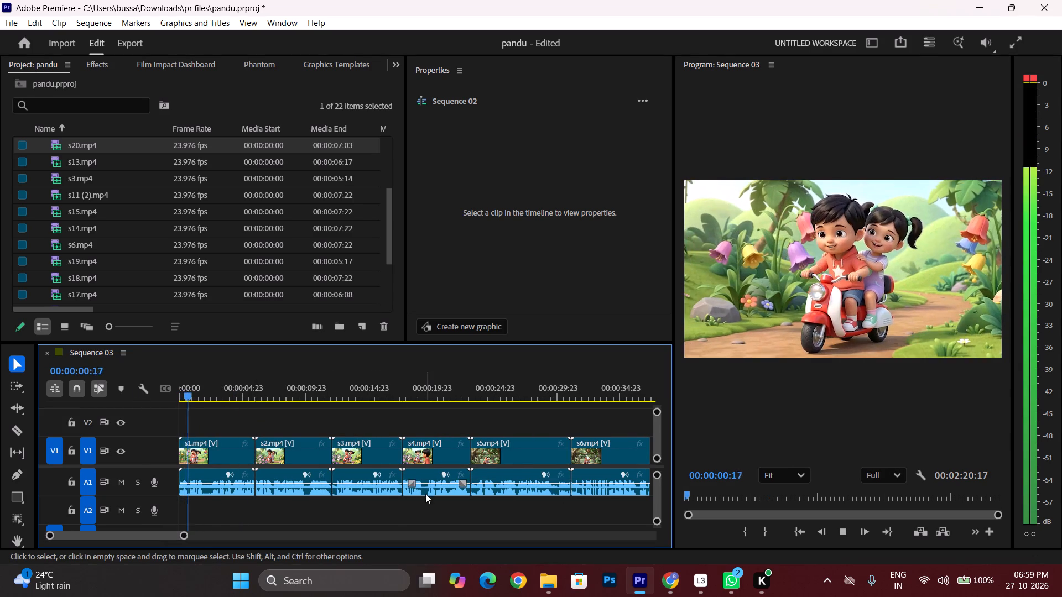
Widen the Program monitor to enlarge the video preview.
left_click_drag(674, 340, 568, 352)
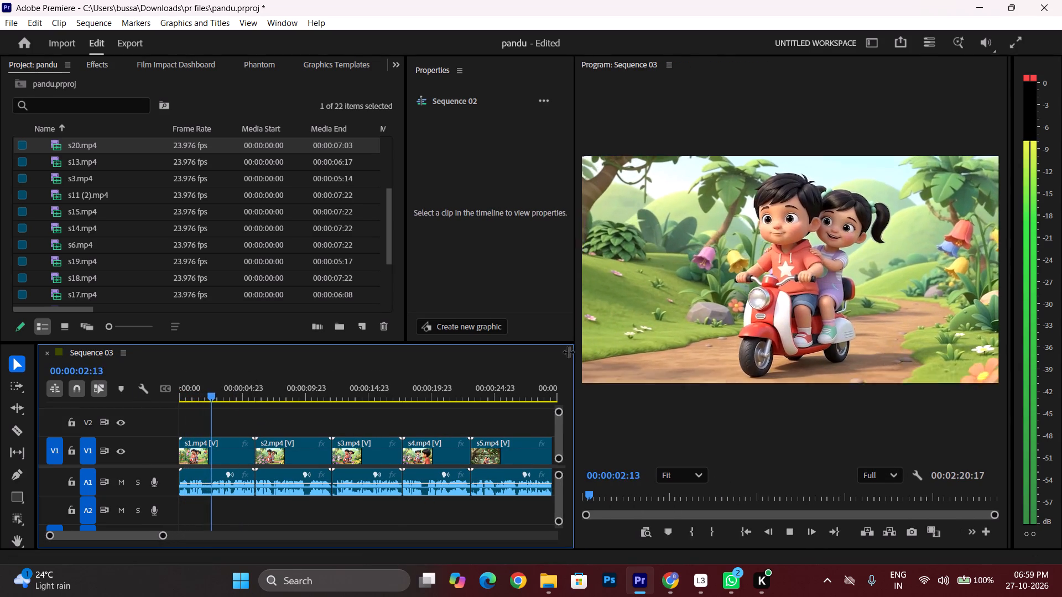
left_click_drag(568, 352, 560, 353)
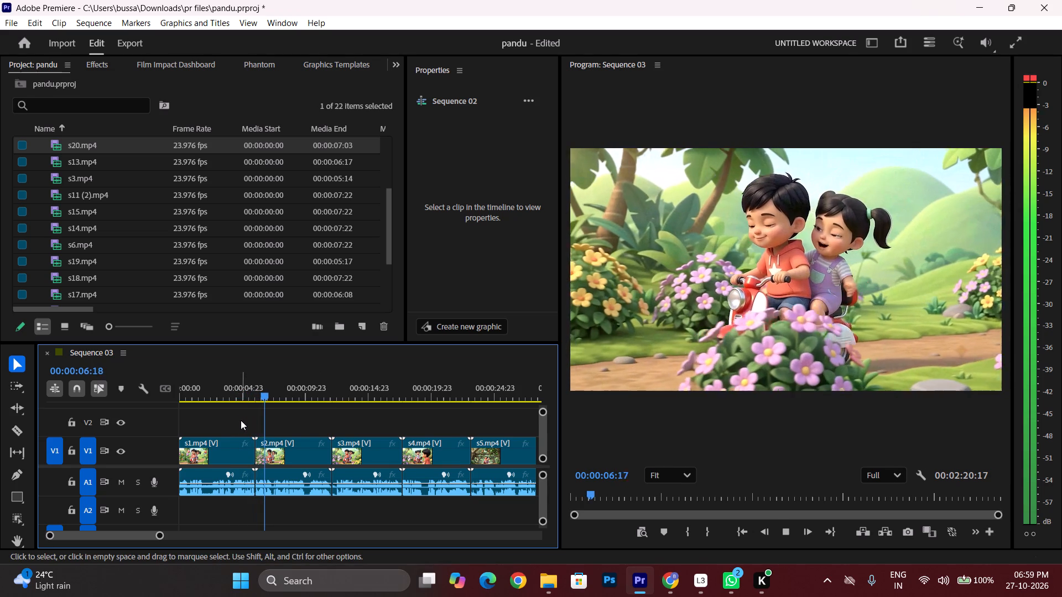
Stop playback and apply Film Impact's Additive Dissolve transition at the cut between s1.mp4 and s2.mp4.
left_click_drag(241, 420, 285, 455)
key("space")
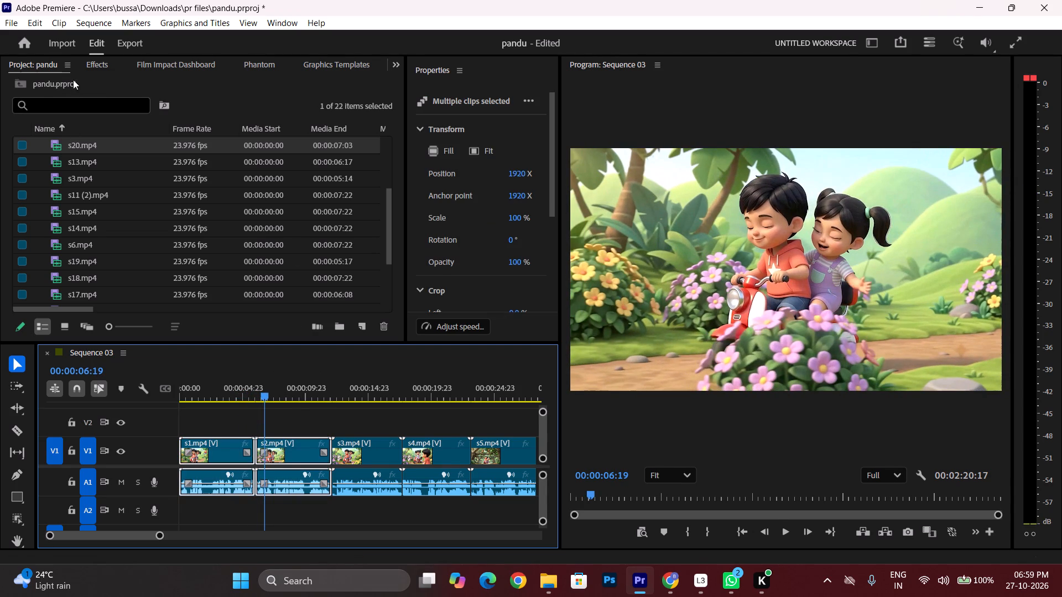
left_click(156, 64)
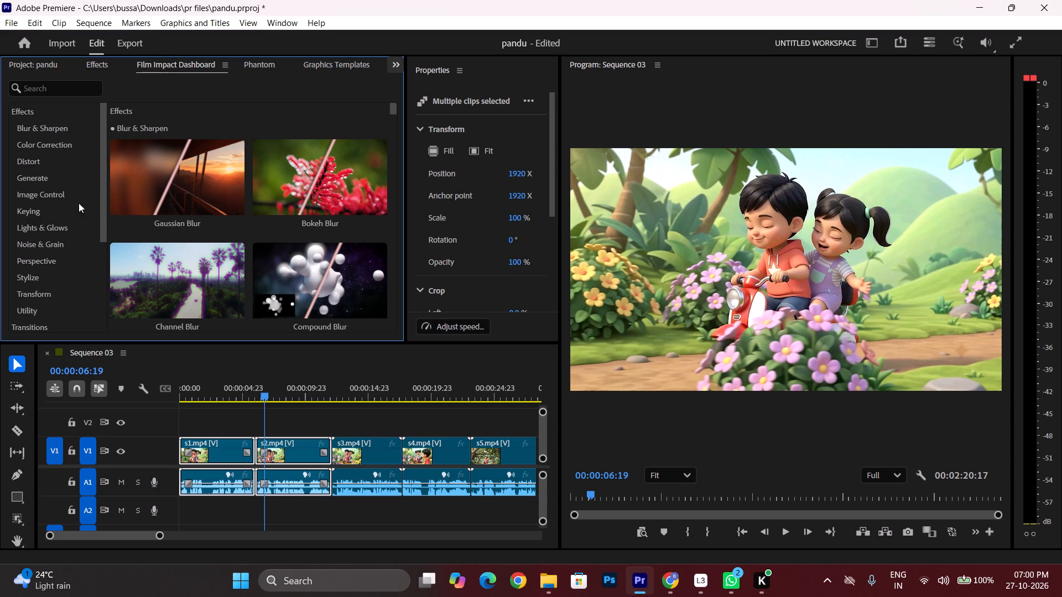
left_click(43, 325)
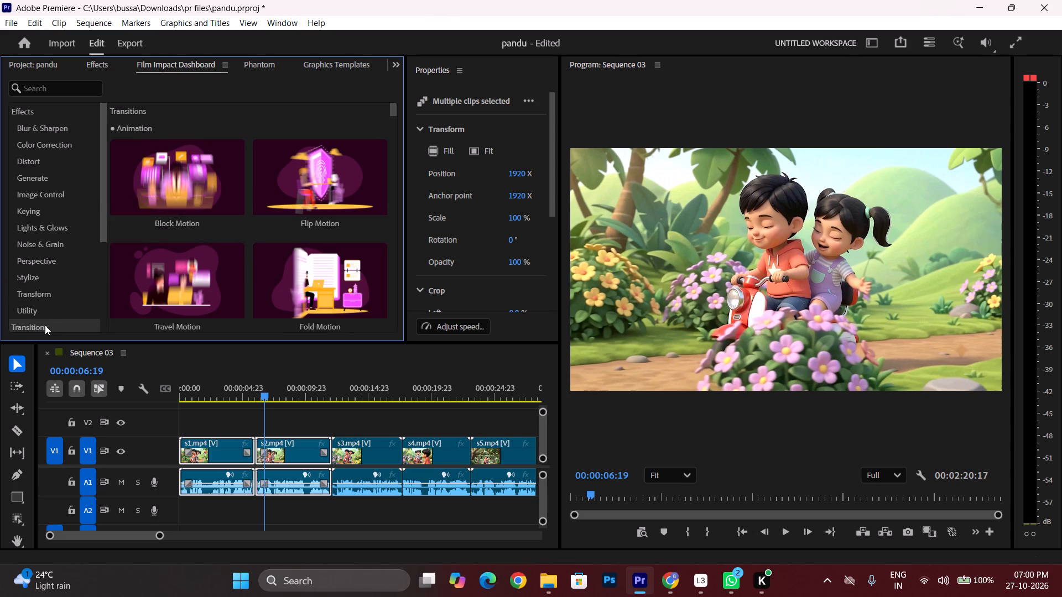
scroll(150, 277, "down", 5)
scroll(149, 274, "up", 1)
scroll(149, 274, "down", 1)
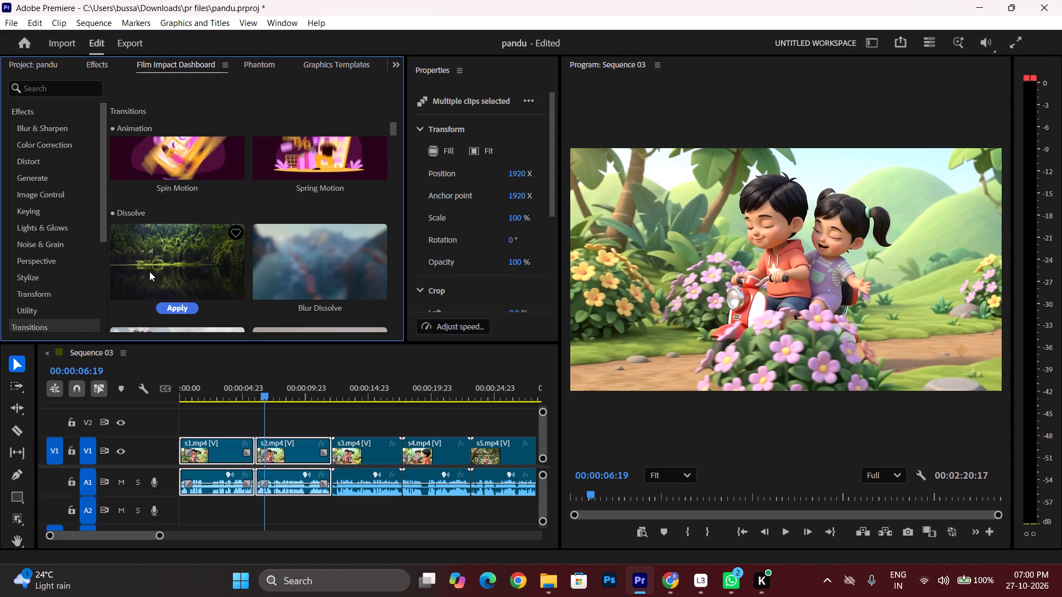
scroll(149, 271, "down", 1)
left_click(164, 242)
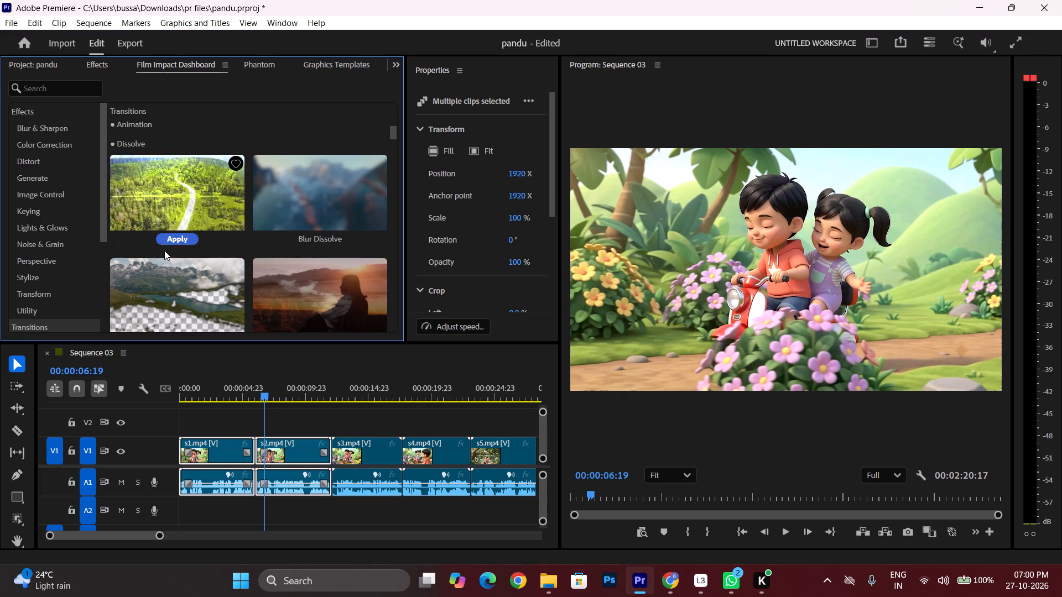
left_click(285, 244)
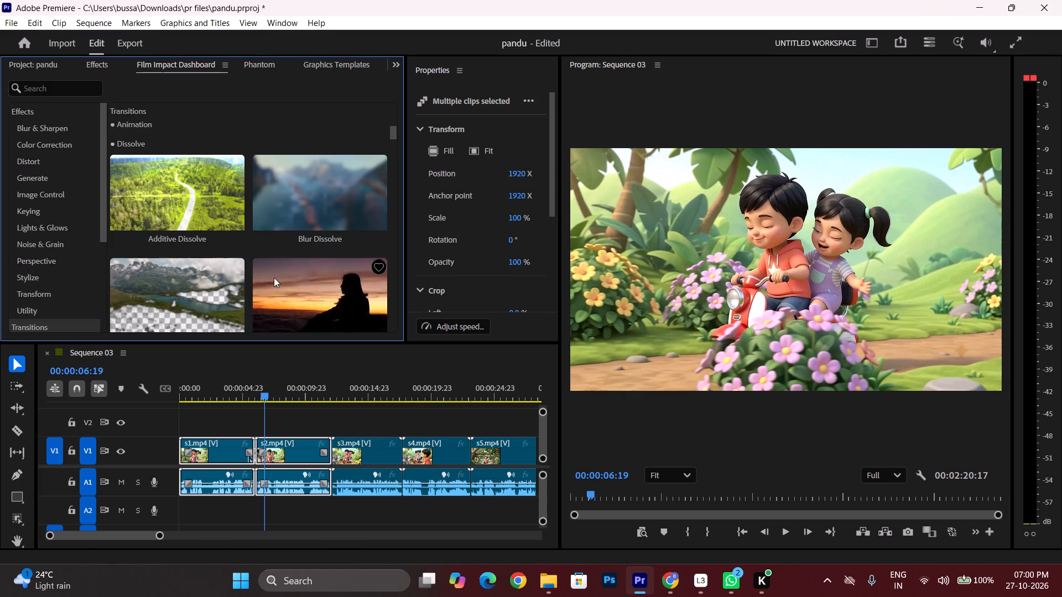
Play the sequence from about 00:00:05:00 to review the dissolve between s1.mp4 and s2.mp4.
left_click_drag(157, 533, 89, 540)
left_click(197, 391)
key("space")
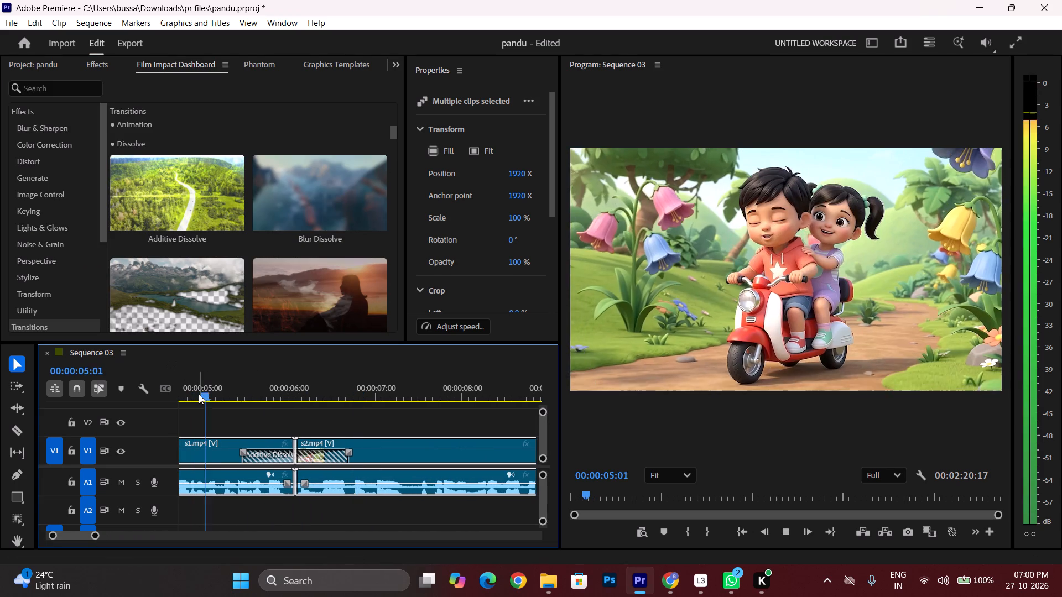
key("space")
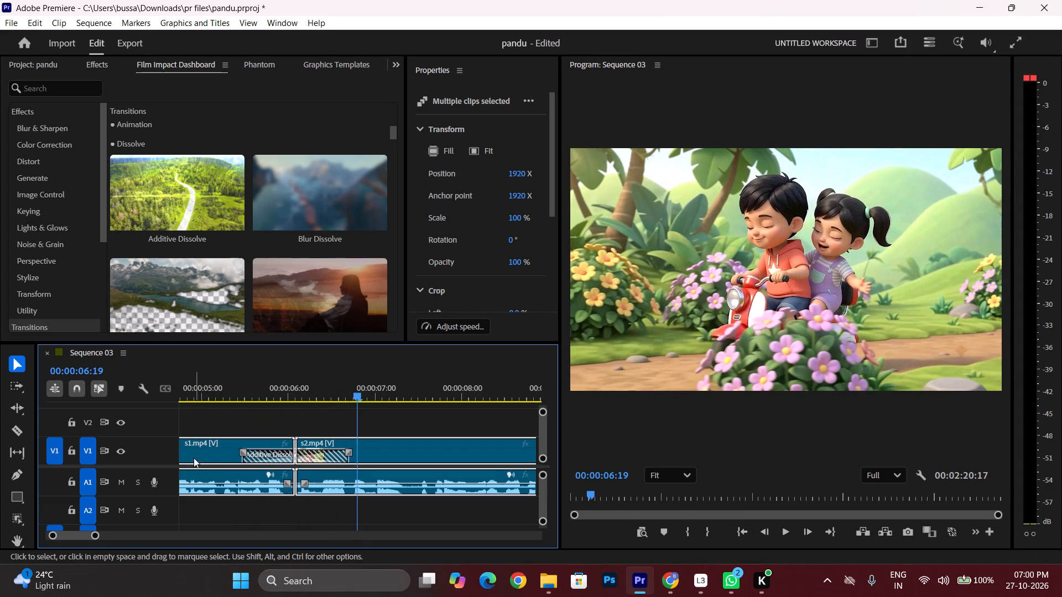
Shorten the Additive Dissolve between s1.mp4 and s2.mp4 from both ends to about half a second.
left_click_drag(240, 451, 244, 451)
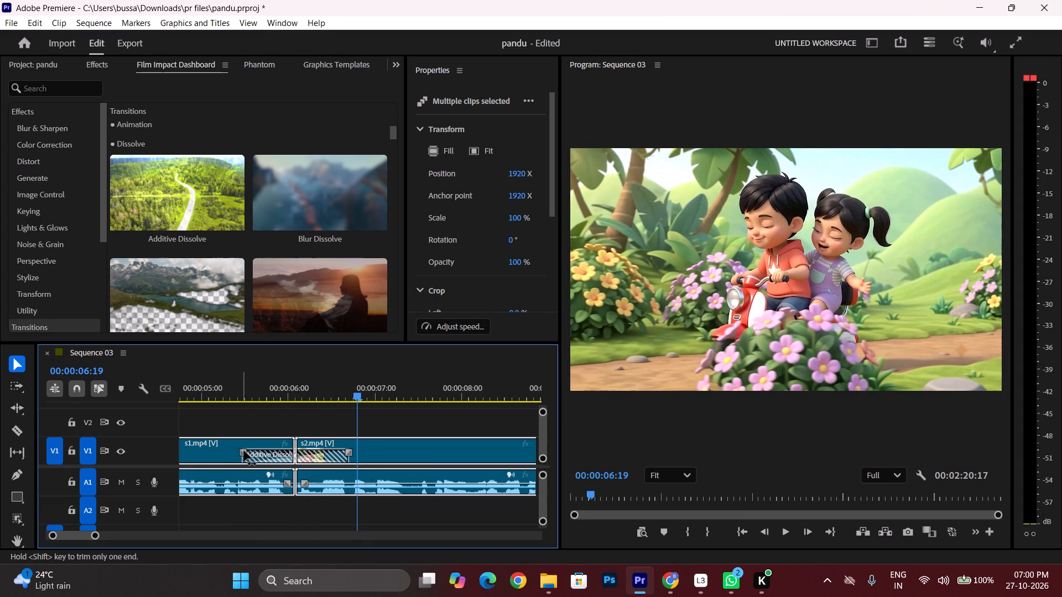
left_click_drag(244, 451, 273, 452)
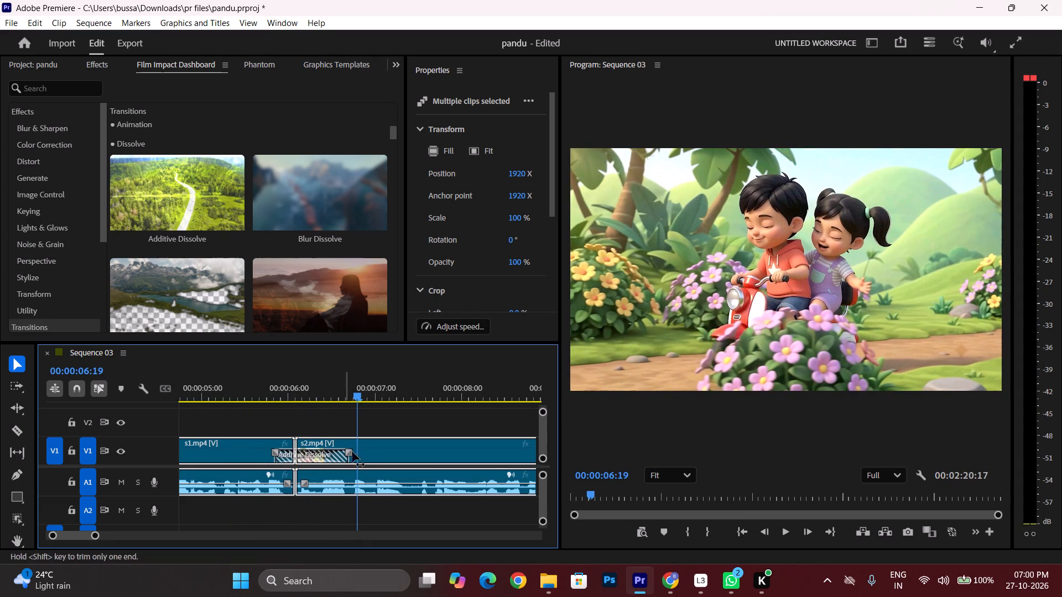
left_click_drag(352, 450, 327, 454)
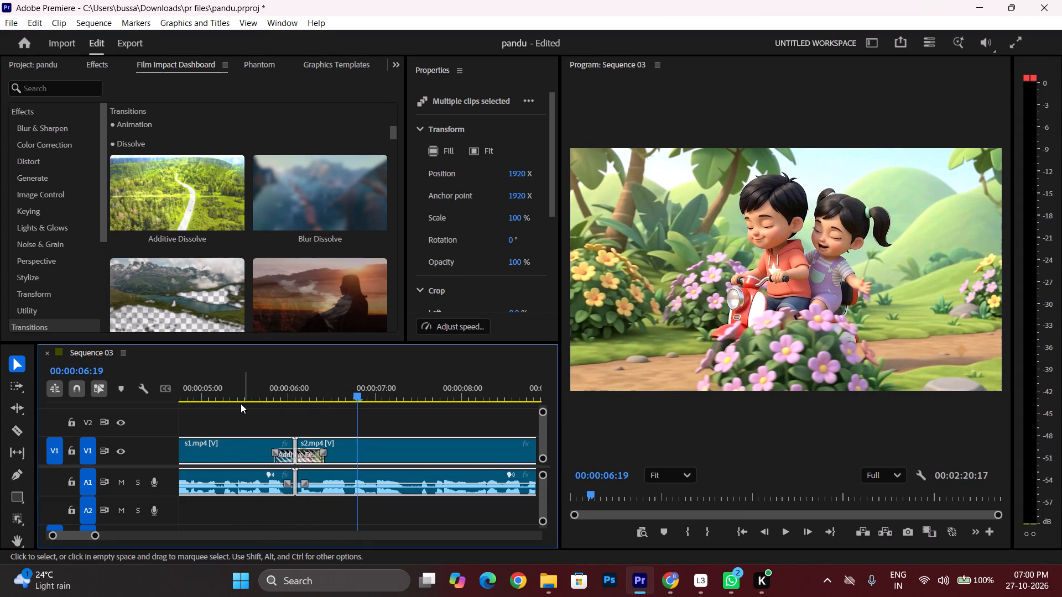
Play the sequence from about 00:00:05:12 to check the shortened dissolve, and clear the clip selection.
left_click(244, 397)
key("space")
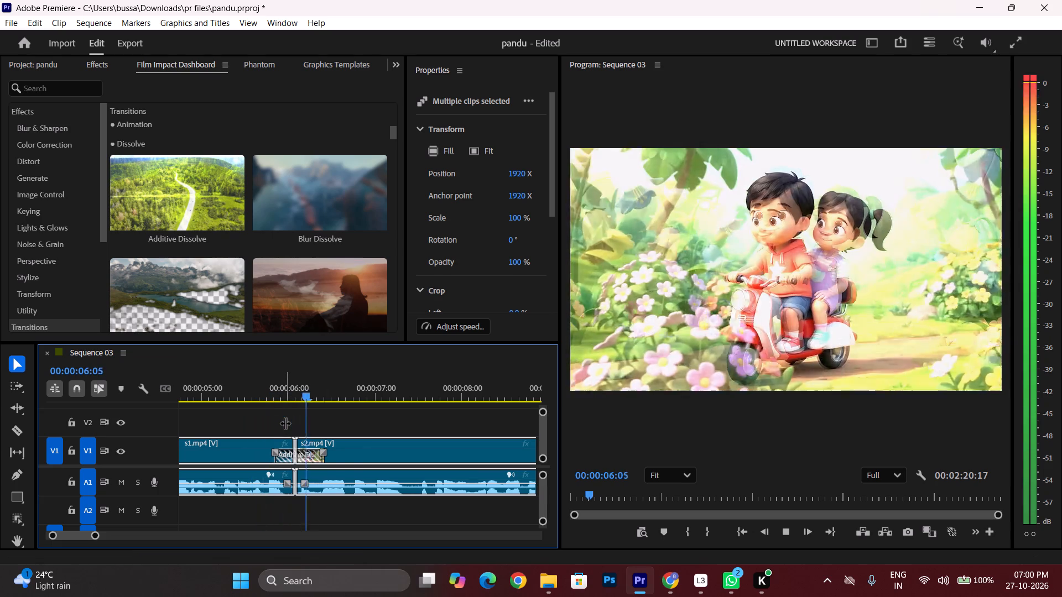
left_click(356, 420)
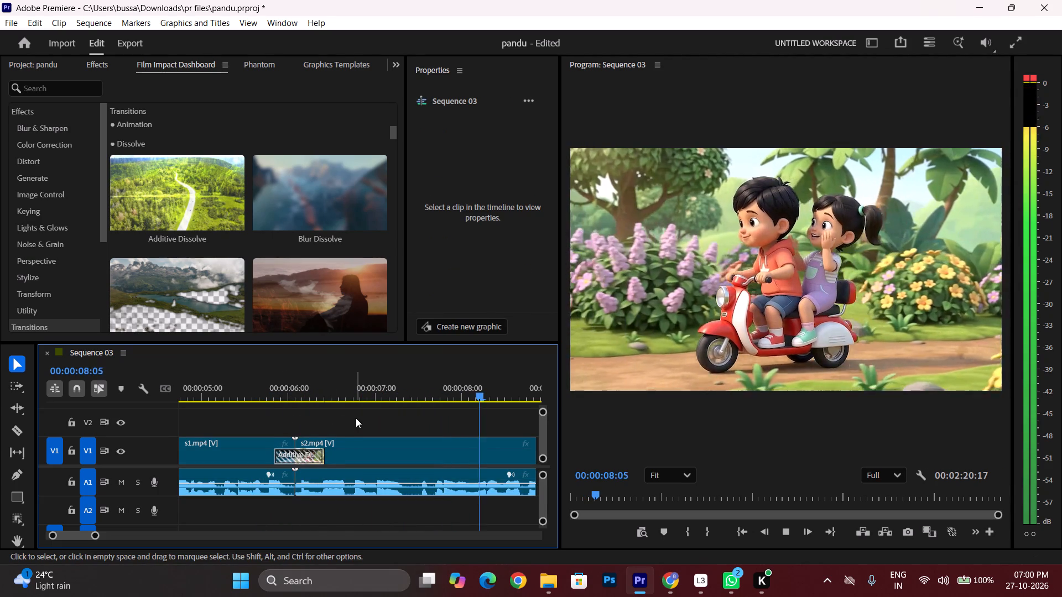
Review the cut between s2.mp4 and s3.mp4 and apply Film Impact's Cross Dissolve transition there.
scroll(356, 418, "down", 6)
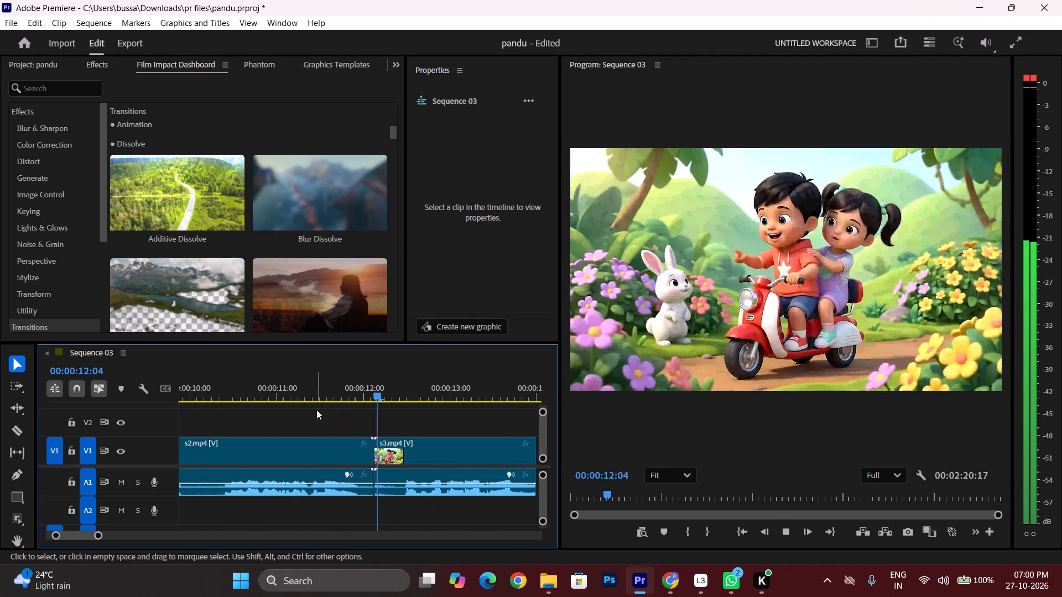
key("space")
left_click_drag(334, 417, 383, 442)
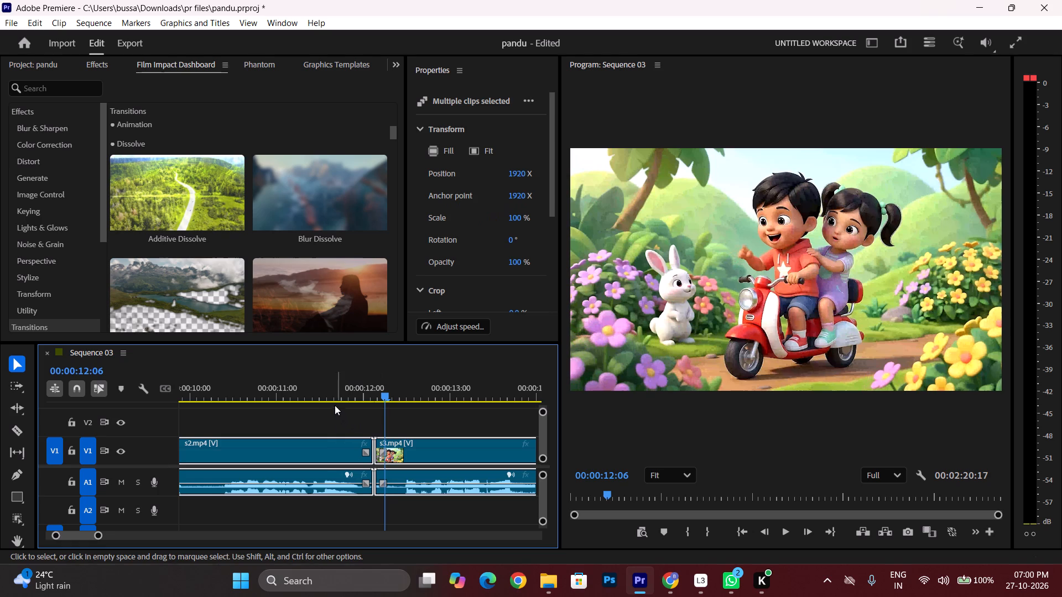
left_click(329, 393)
key("space")
key("space")
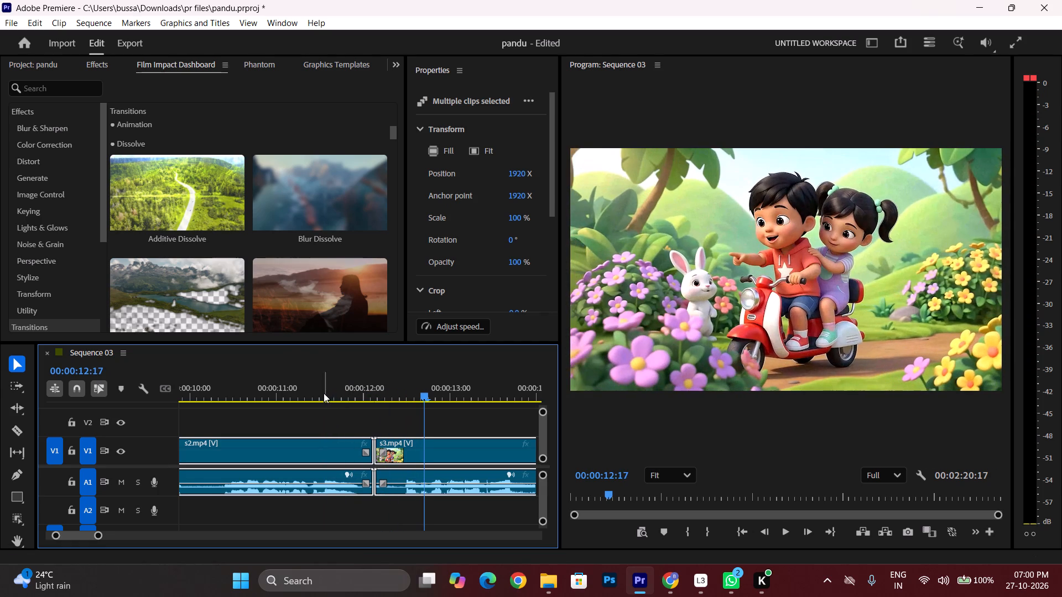
scroll(269, 306, "down", 1)
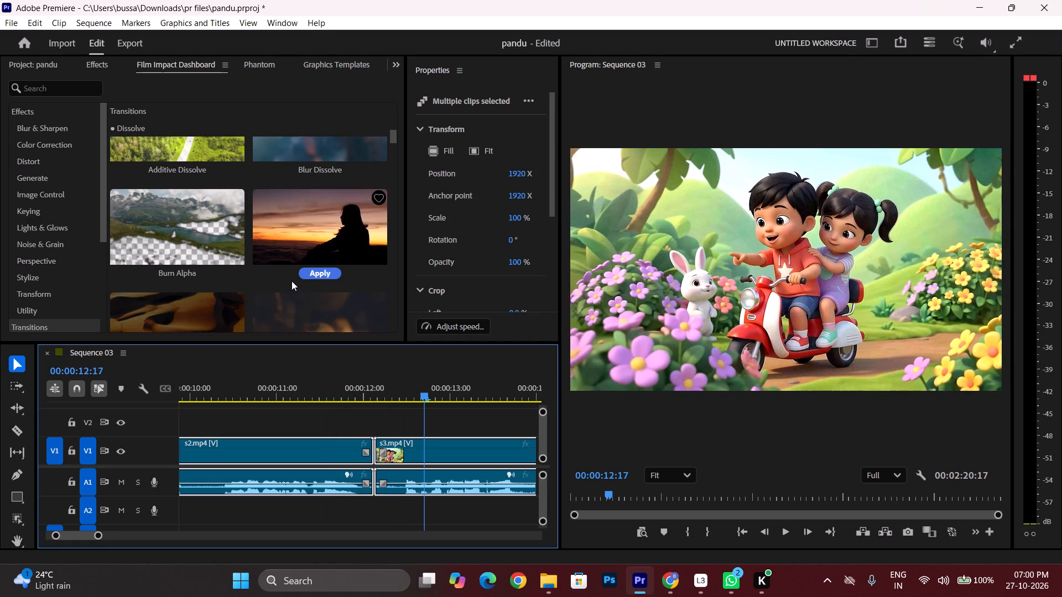
left_click(307, 276)
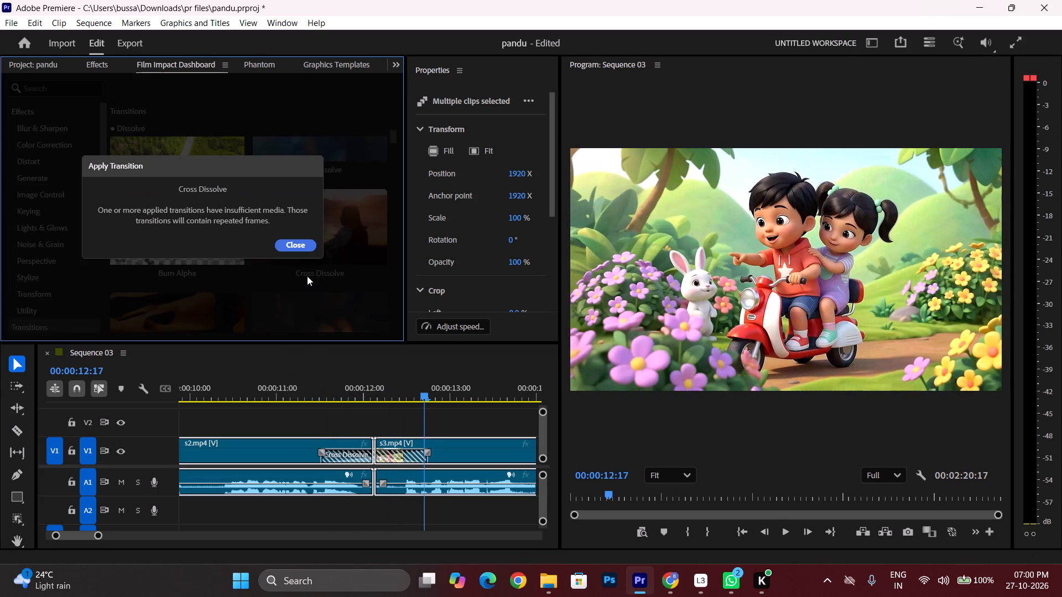
left_click(292, 249)
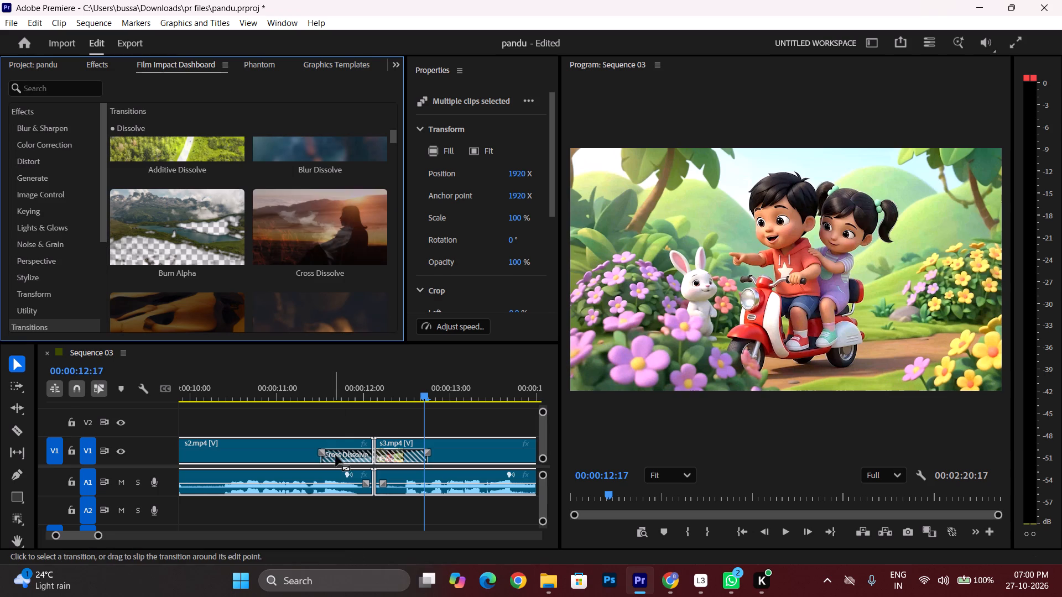
Shorten the Cross Dissolve between s2.mp4 and s3.mp4 from both ends to about 0.7 seconds, previewing it between trims.
left_click(336, 455)
left_click_drag(325, 452, 346, 454)
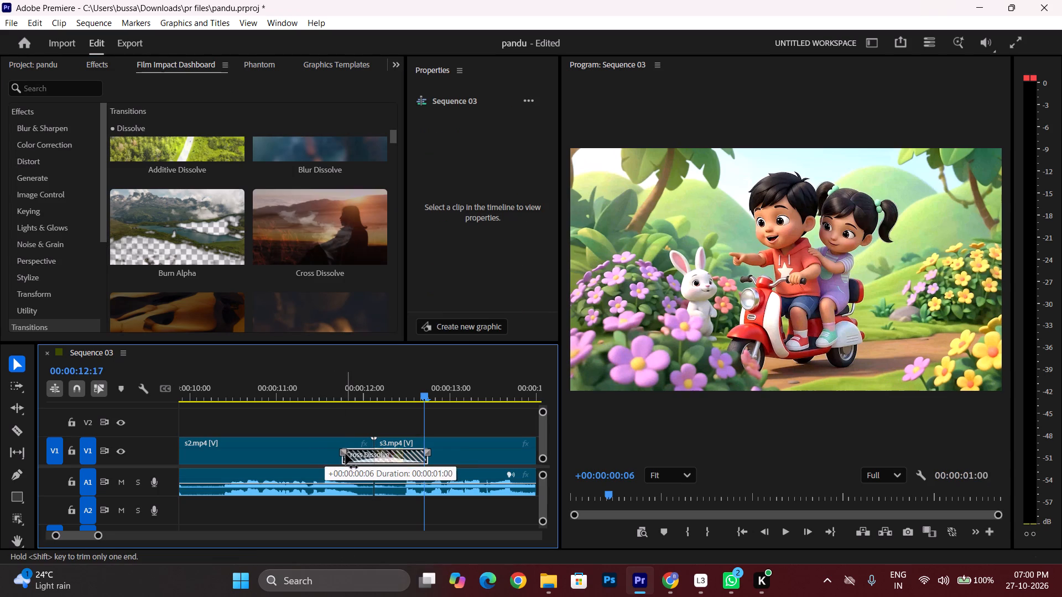
left_click_drag(346, 454, 346, 454)
left_click(339, 396)
key("space")
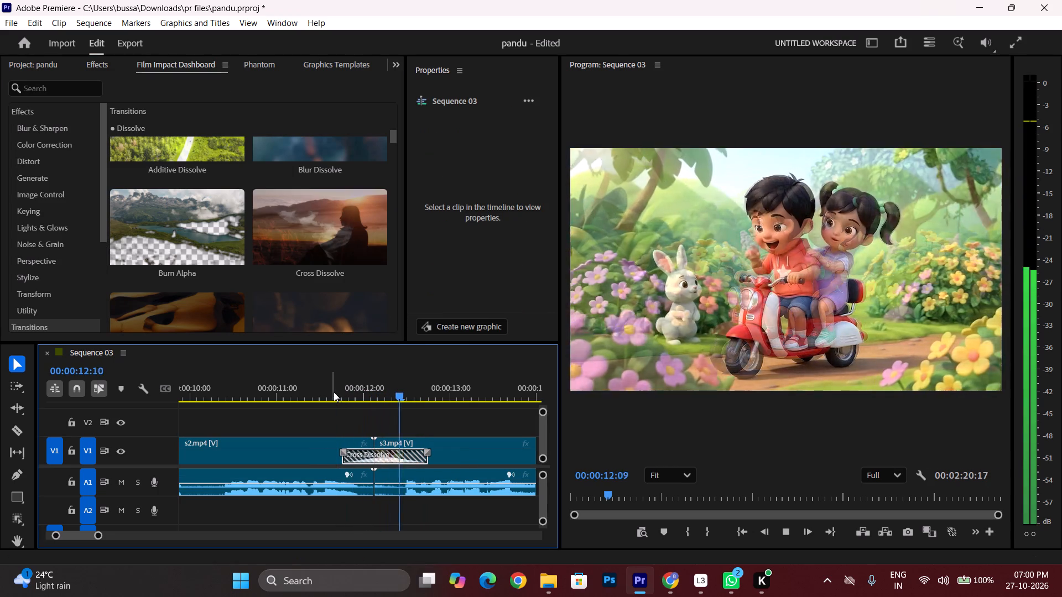
key("space")
left_click_drag(425, 452, 422, 452)
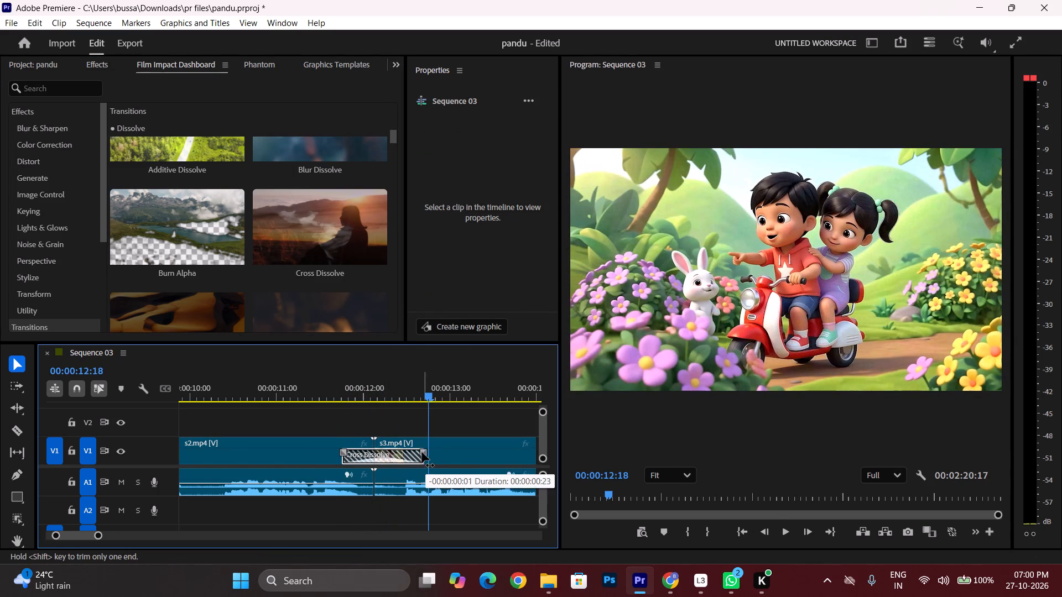
left_click_drag(422, 452, 398, 454)
Play the sequence from about 00:00:11:13 and again from about 00:00:10:13 to check the shortened dissolve and review the clips through s5.mp4.
left_click(324, 397)
key("space")
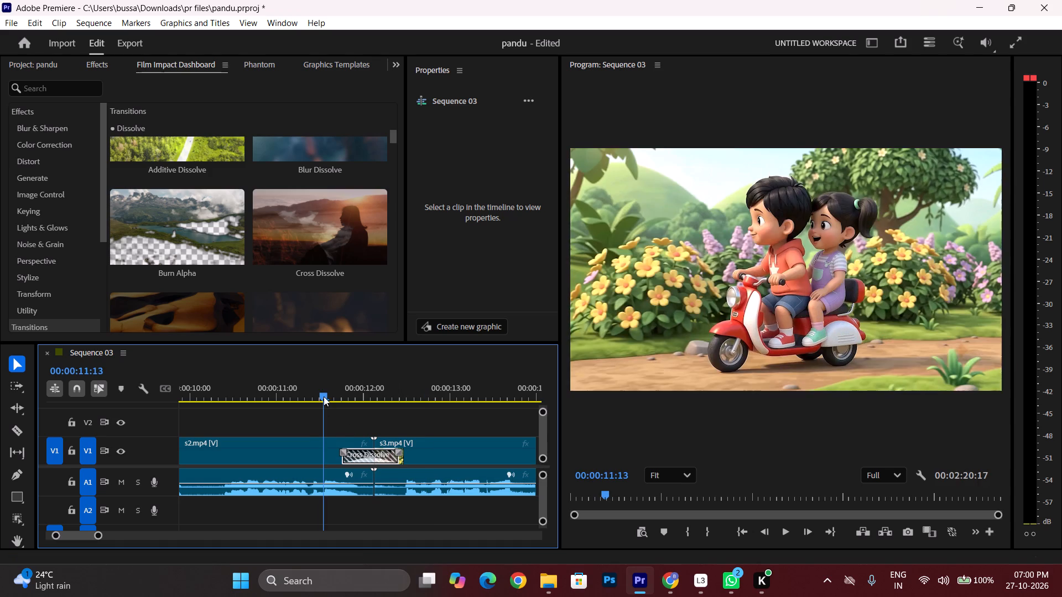
key("space")
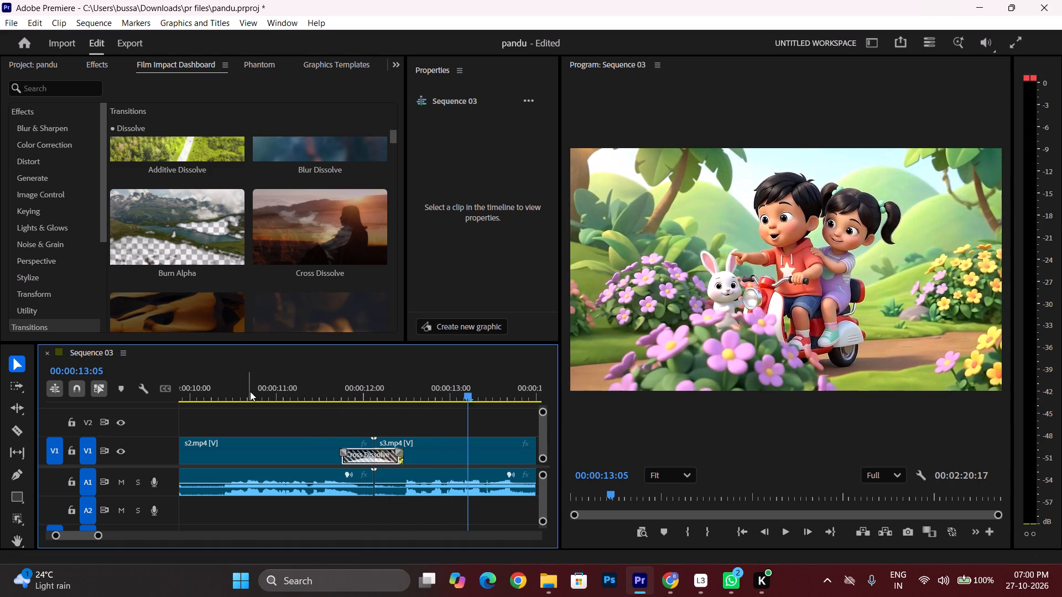
left_click(236, 392)
key("space")
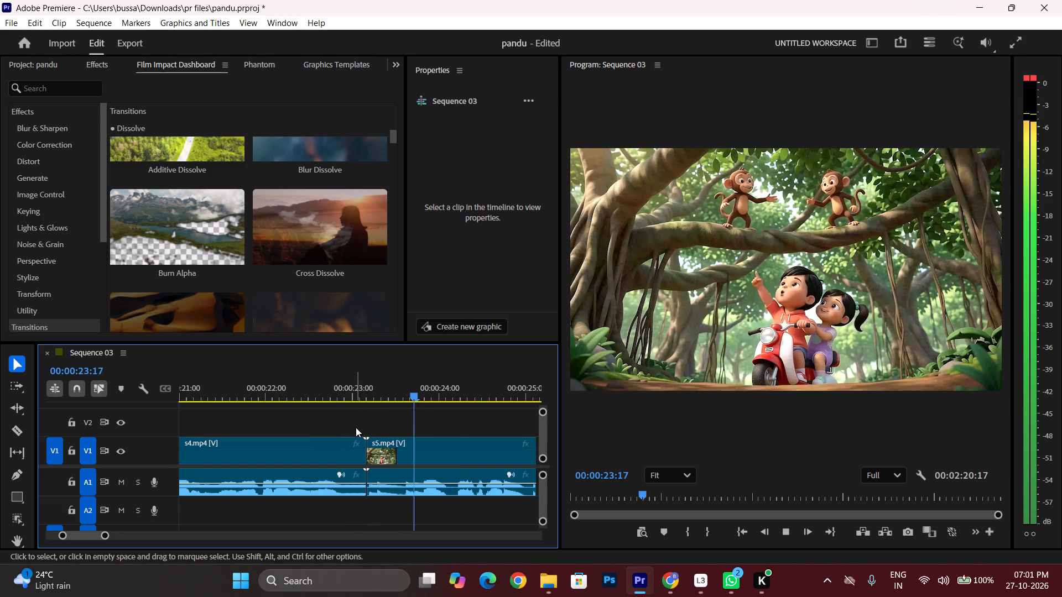
key("space")
key("space")
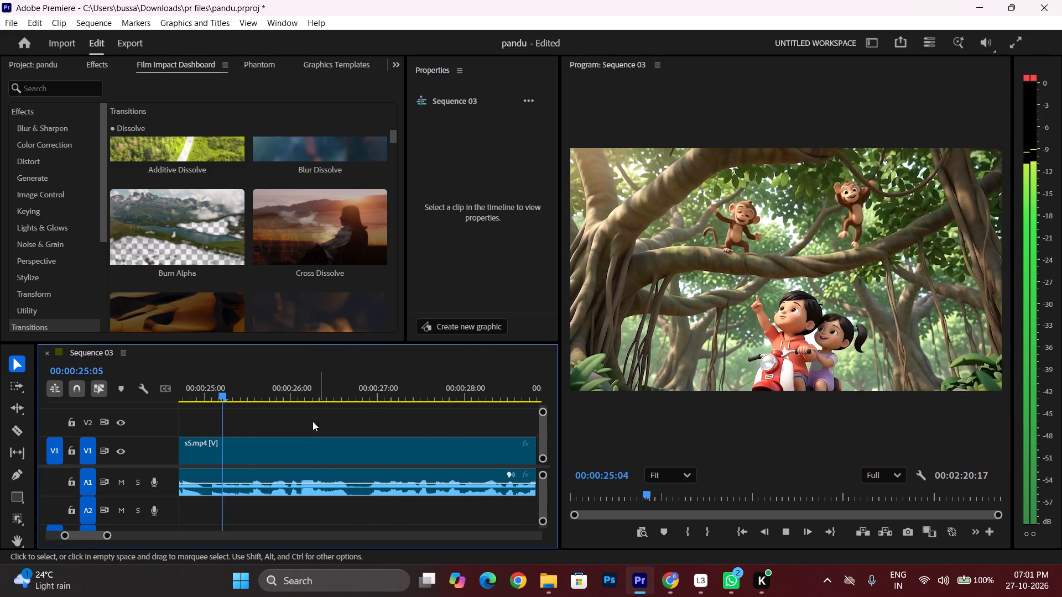
Stop playback and apply Film Impact's Film Dissolve transition at the cut between s5.mp4 and s6.mp4.
scroll(260, 278, "down", 3)
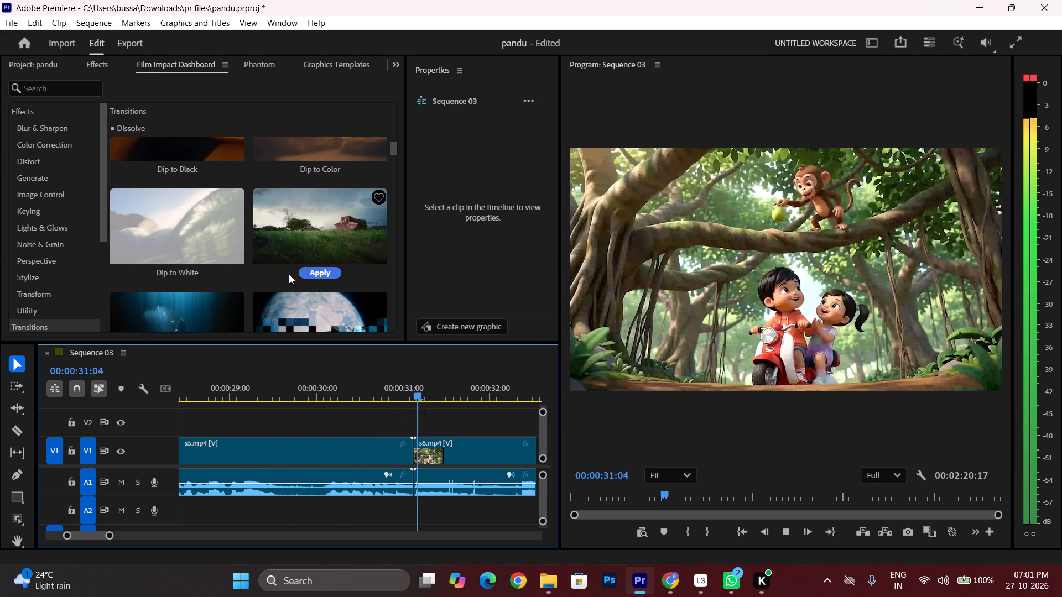
key("space")
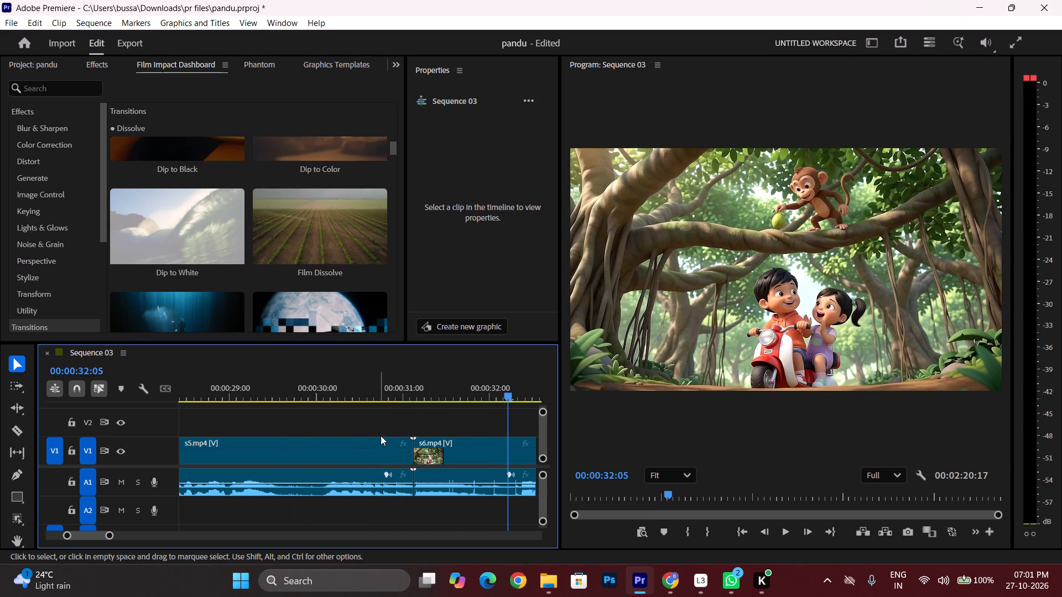
left_click_drag(398, 423, 438, 464)
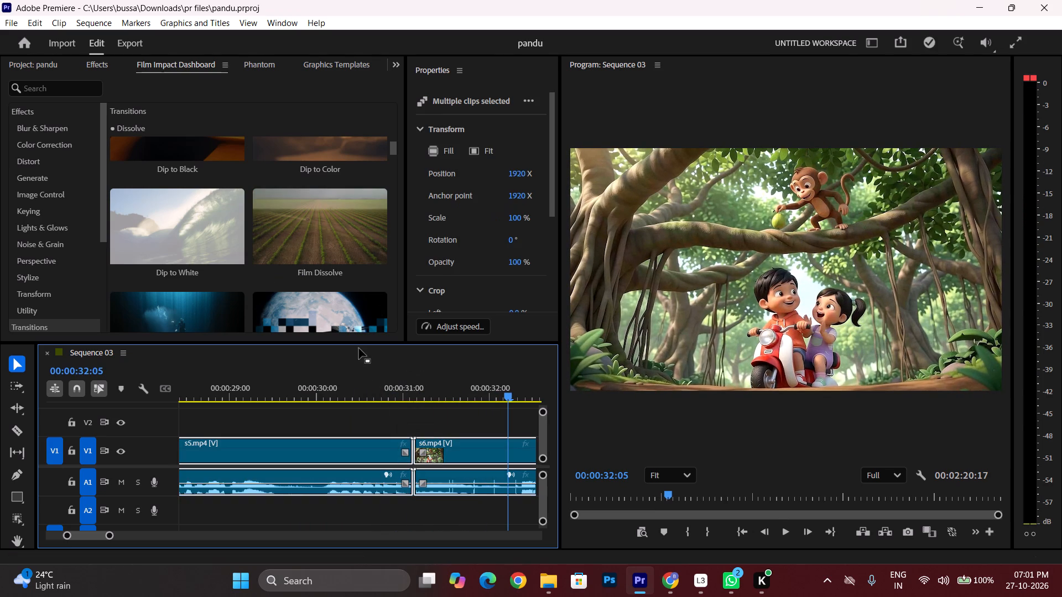
left_click(311, 271)
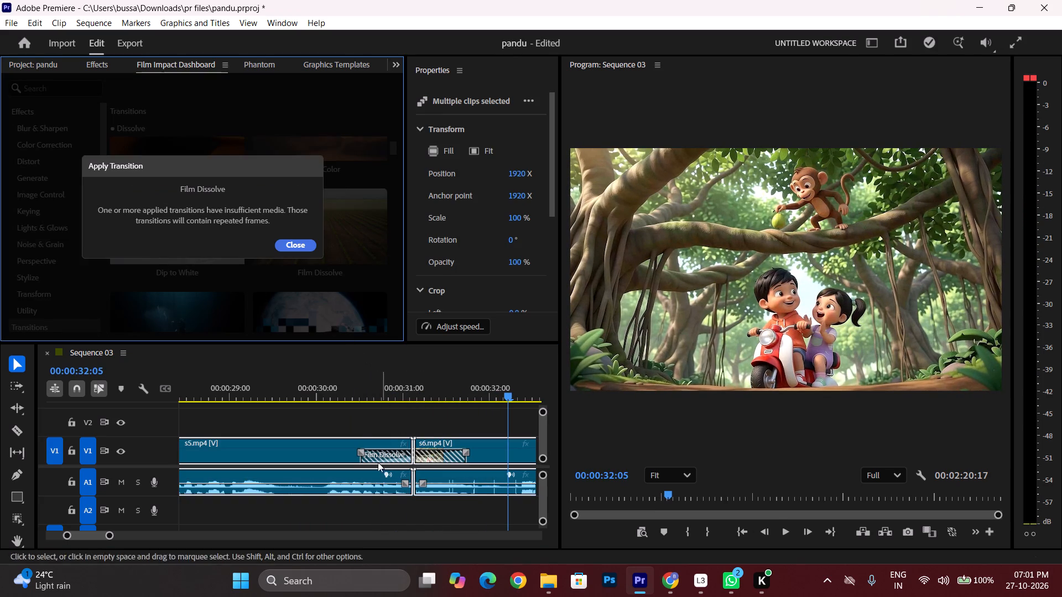
Shorten the Film Dissolve between s5.mp4 and s6.mp4 from both ends to about two-thirds of a second, previewing it between trims.
left_click(357, 447)
left_click(361, 451)
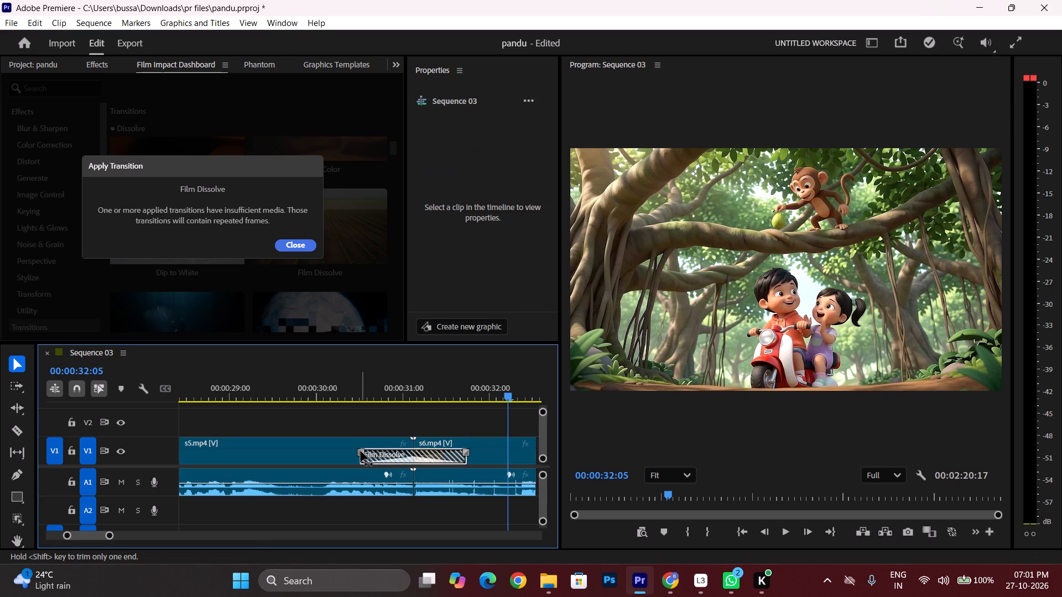
left_click_drag(360, 453, 371, 457)
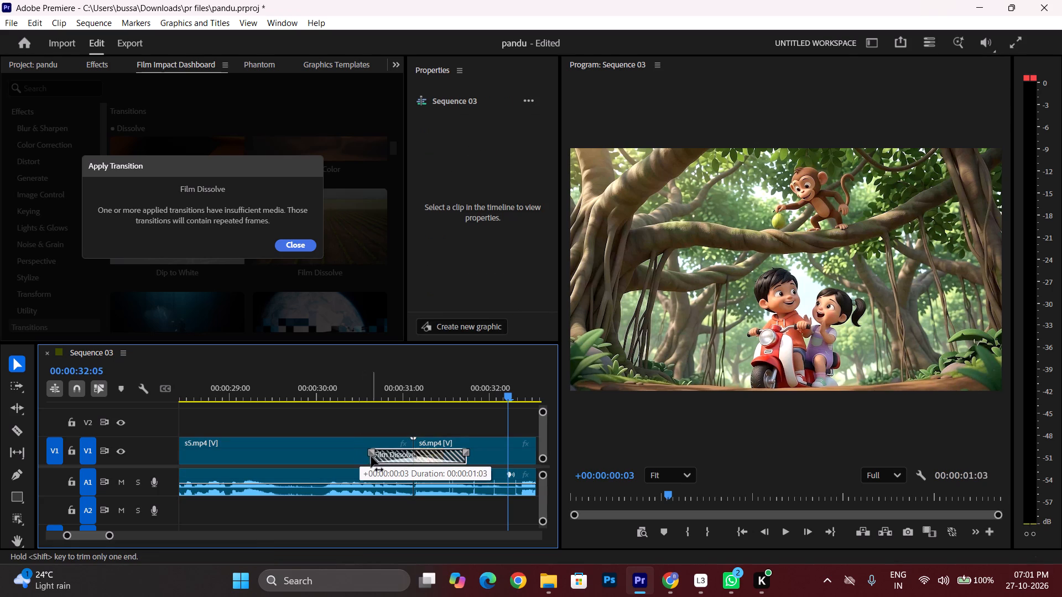
left_click_drag(371, 457, 381, 457)
left_click(367, 395)
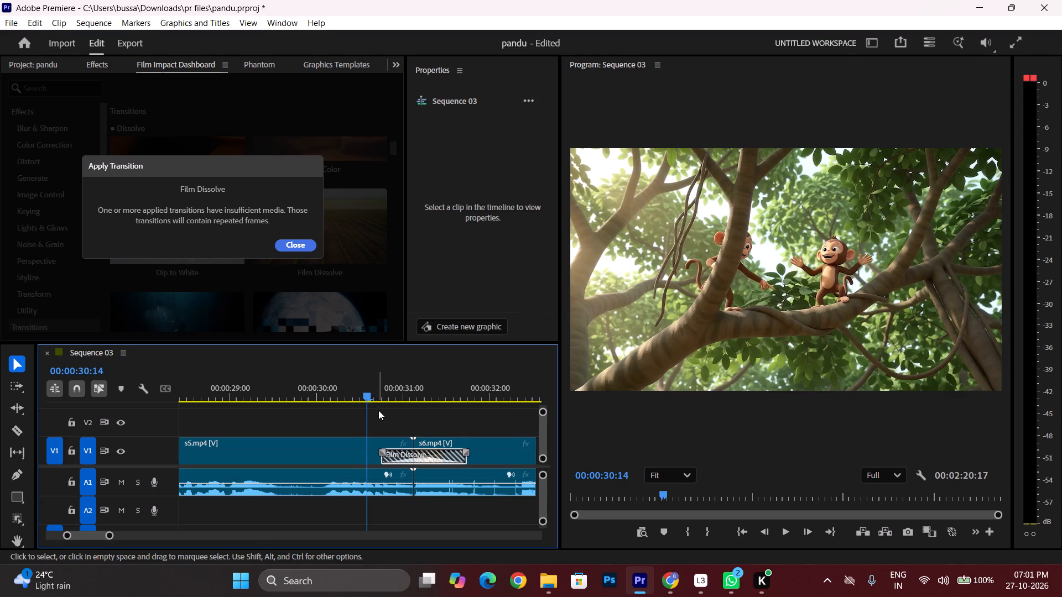
key("space")
left_click(293, 248)
key("space")
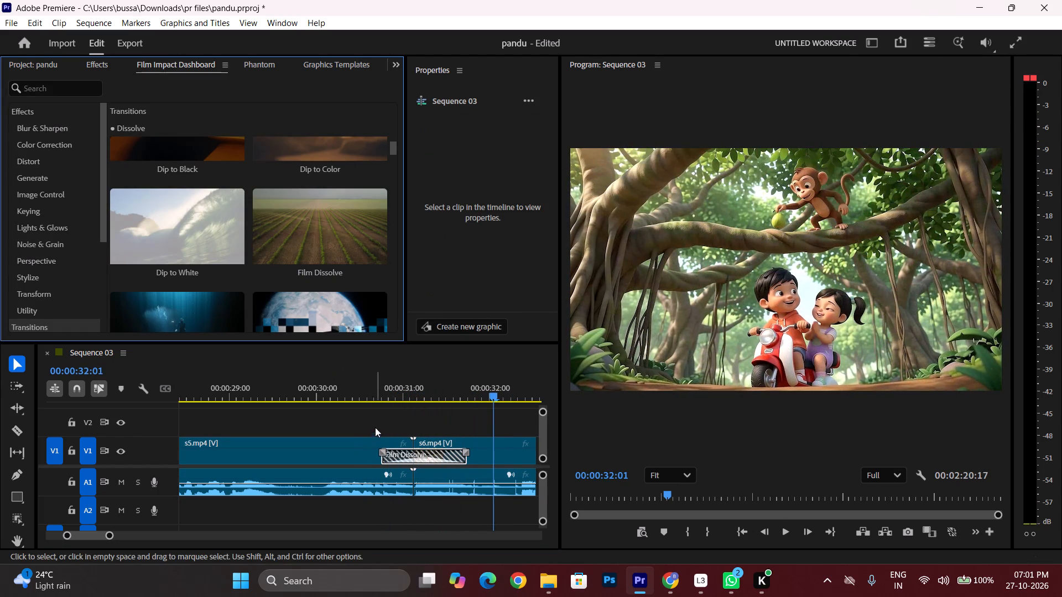
left_click(348, 399)
key("space")
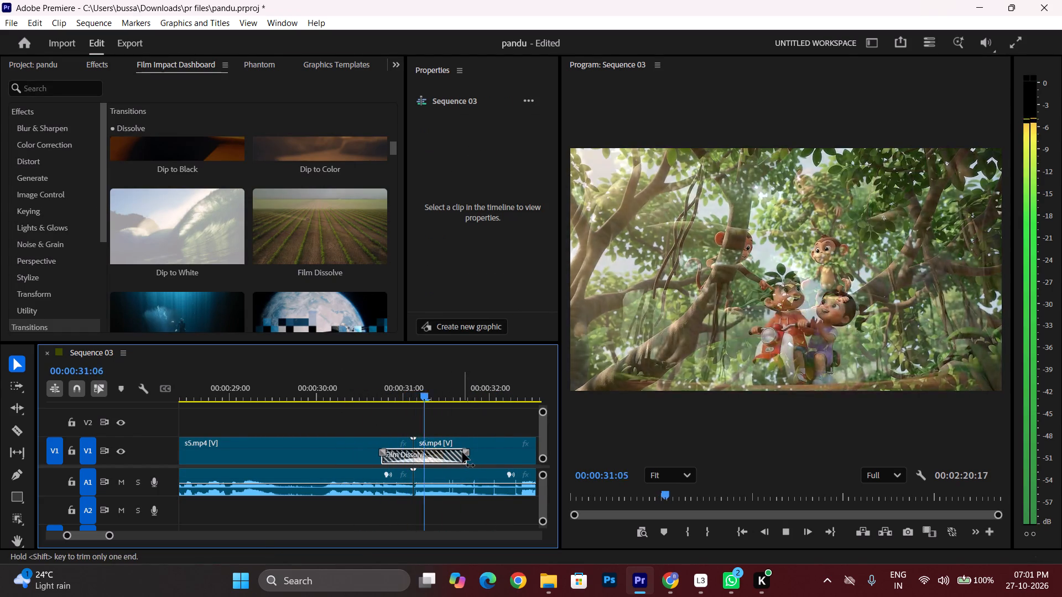
key("space")
left_click_drag(464, 452, 449, 453)
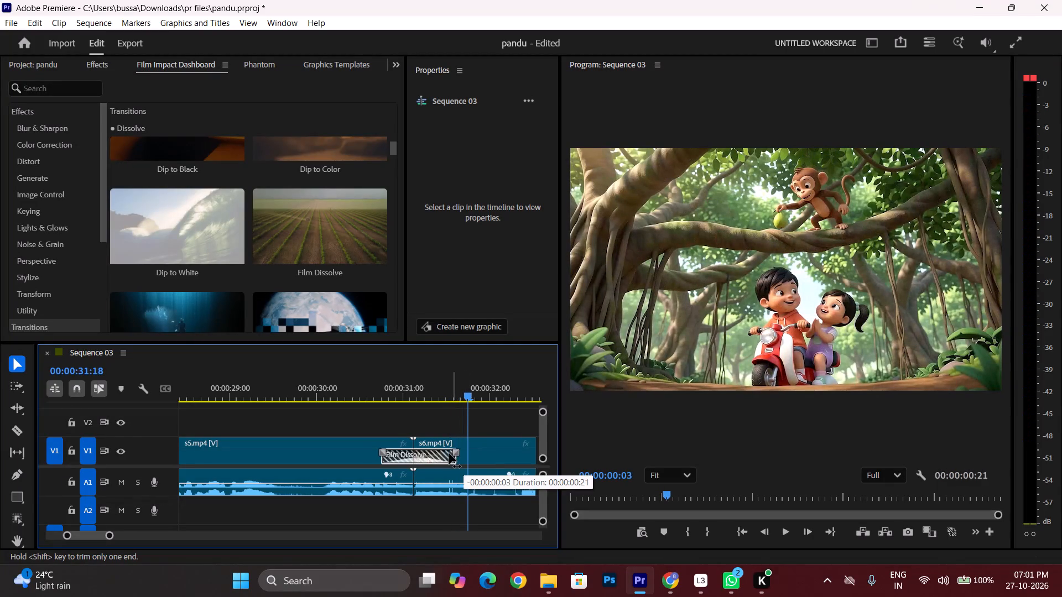
left_click_drag(449, 453, 433, 453)
Play the sequence from about 00:00:30:13 to check the shortened Film Dissolve and review the clips up to the end of s10.mp4.
left_click(365, 389)
key("space")
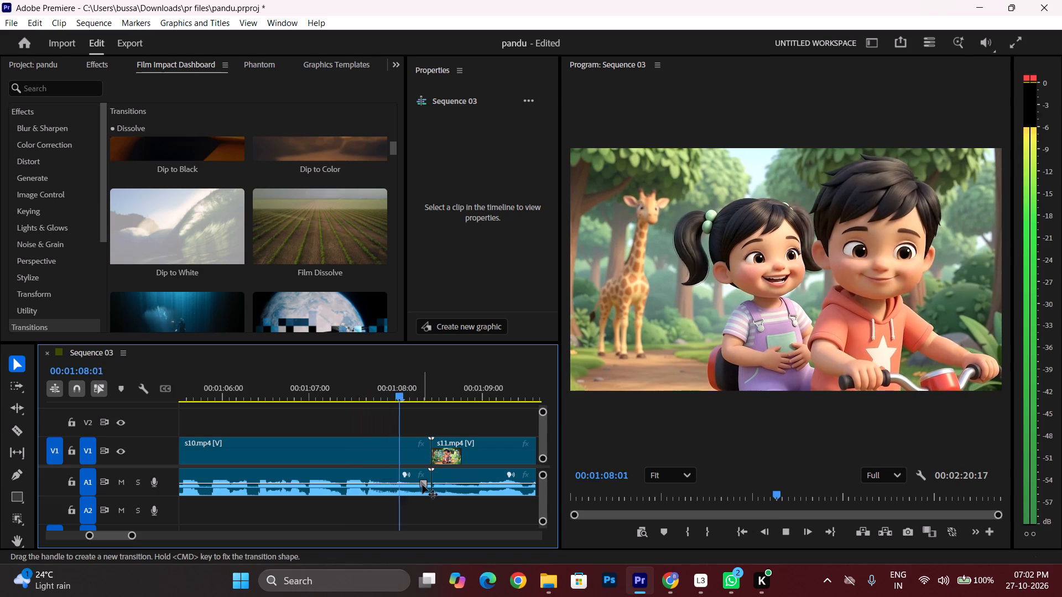
Stop playback and add a very short audio transition at the end of s10.mp4's audio.
key("space")
left_click_drag(423, 485, 417, 485)
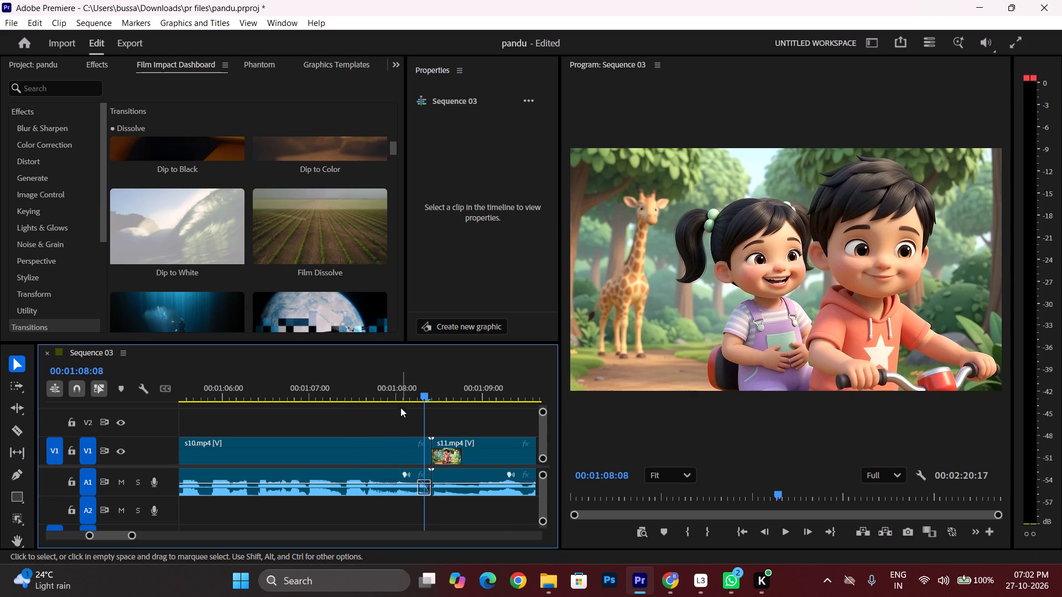
Play the sequence from 00:01:08:00 to check the cut into s11.mp4 and review the following clips up to s15.mp4.
left_click(396, 399)
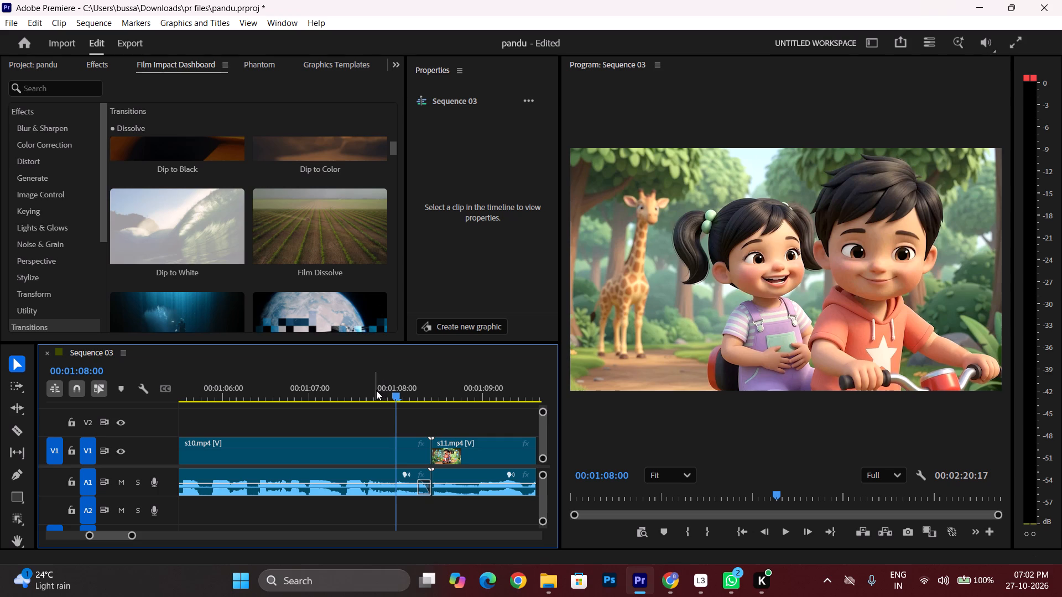
key("space")
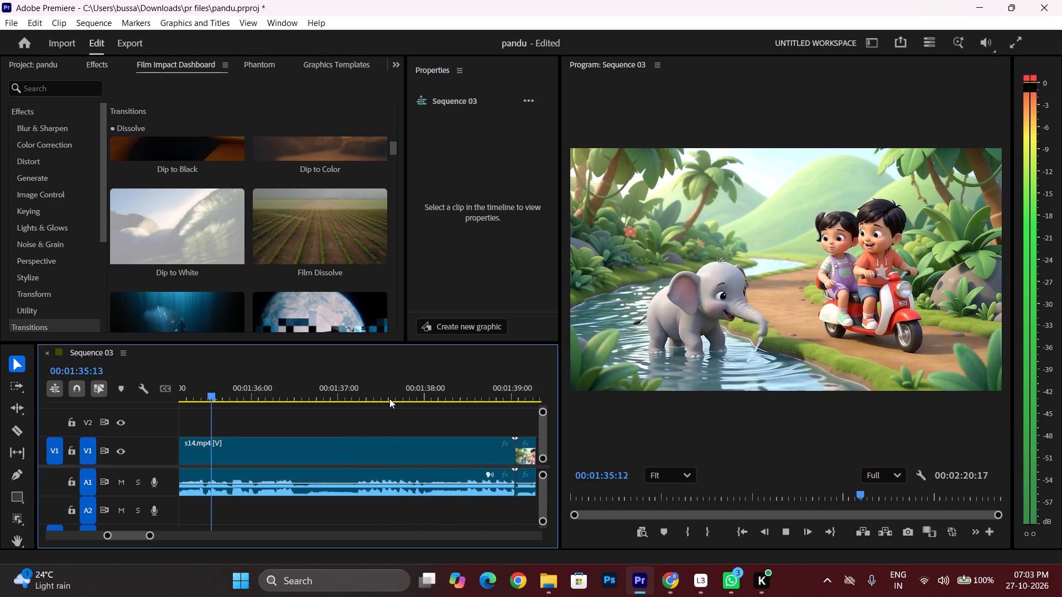
scroll(388, 398, "down", 2)
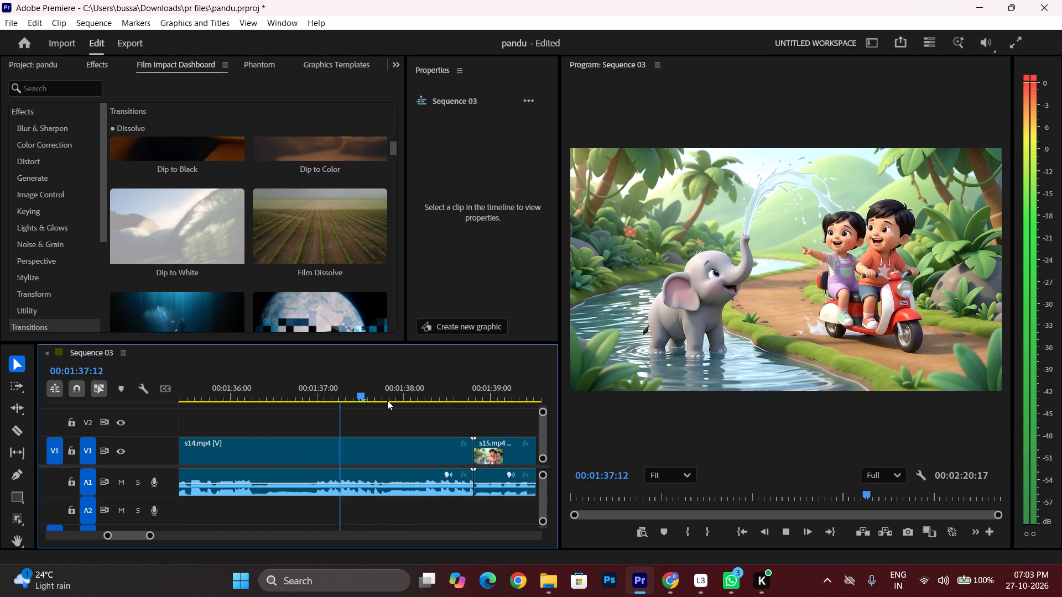
scroll(387, 400, "down", 1)
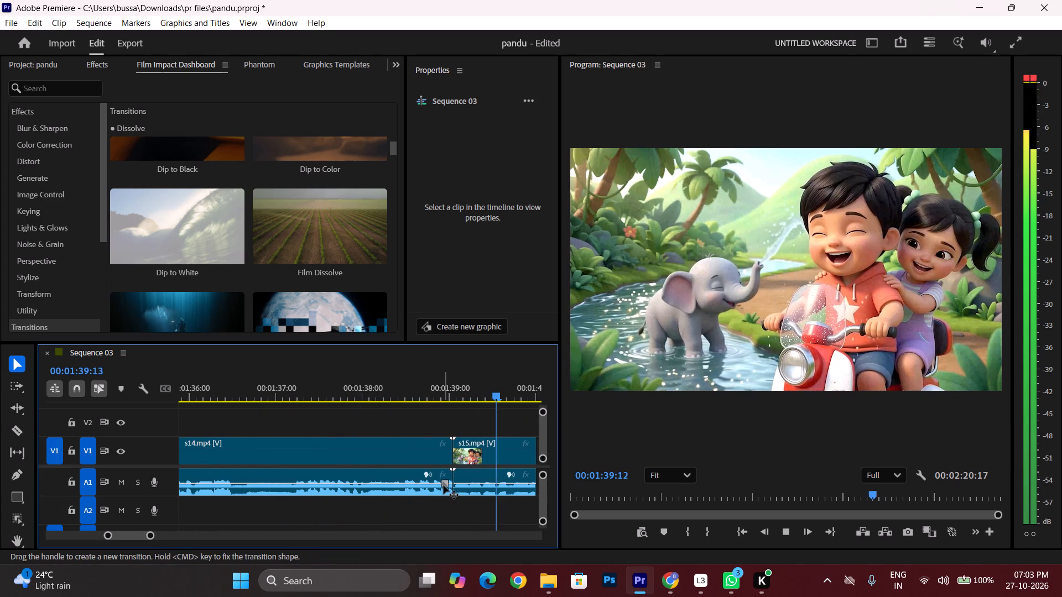
Stop playback and add a very short audio transition at the end of s14.mp4's audio.
key("space")
left_click(444, 484)
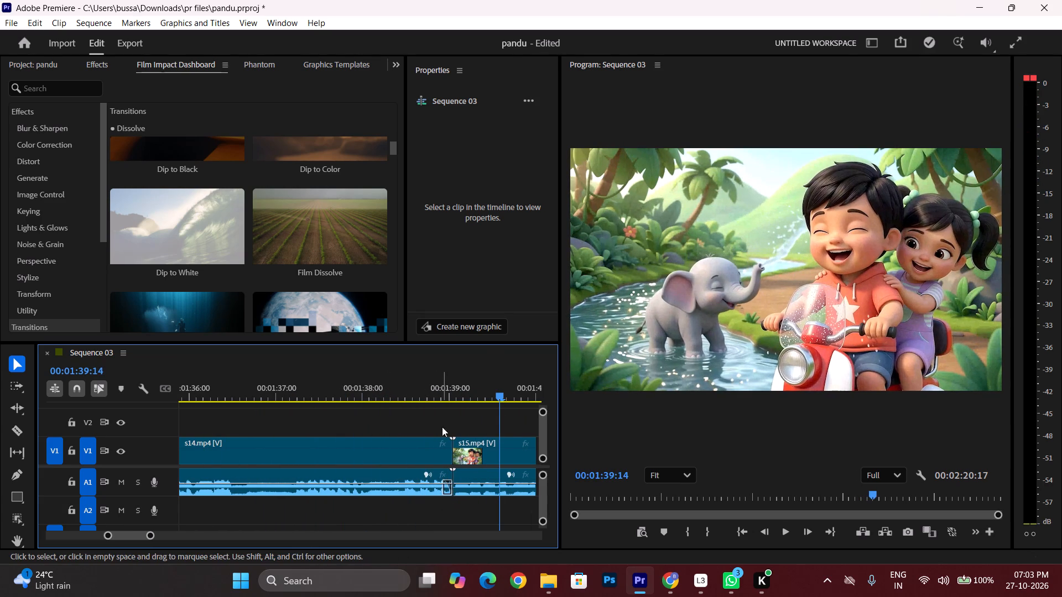
Play the sequence from just before the cut between s14.mp4 and s15.mp4 to check how the two clips join.
left_click(433, 396)
key("space")
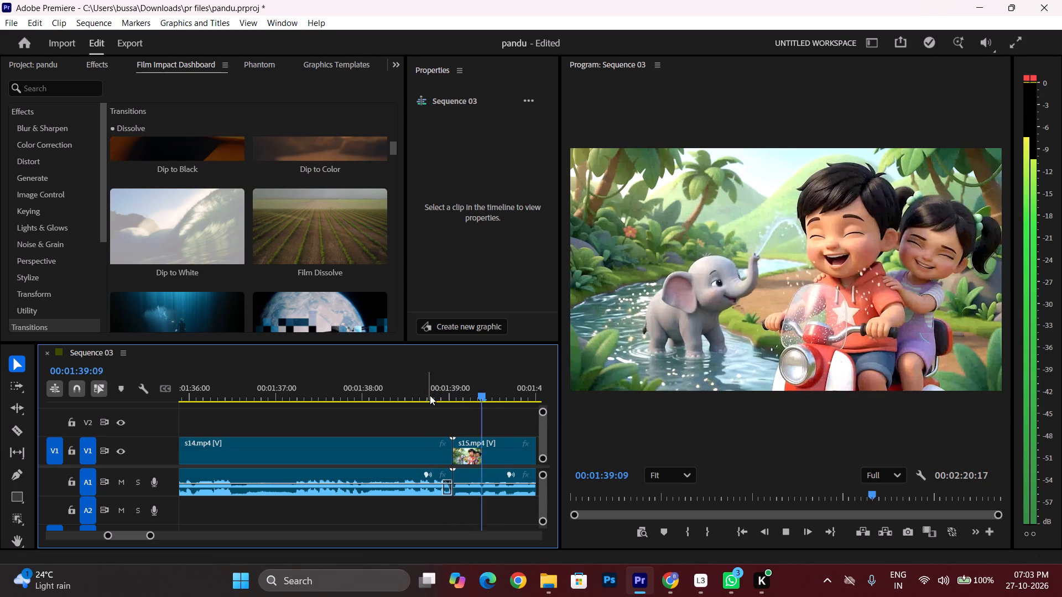
key("space")
Apply Film Impact's Film Dissolve transition at the cut between s14.mp4 and s15.mp4.
left_click_drag(425, 434, 472, 463)
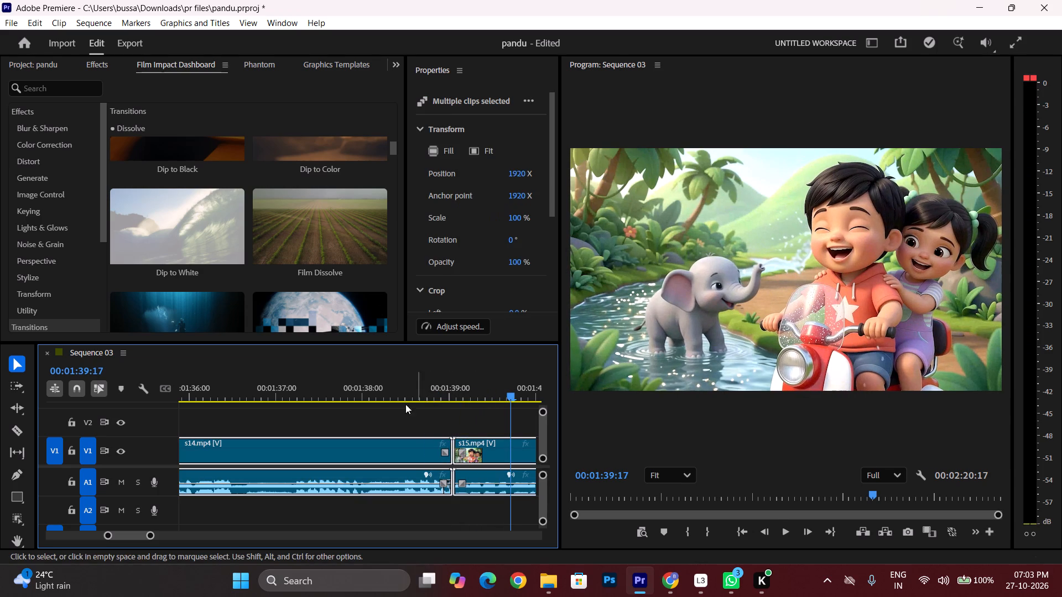
left_click(312, 271)
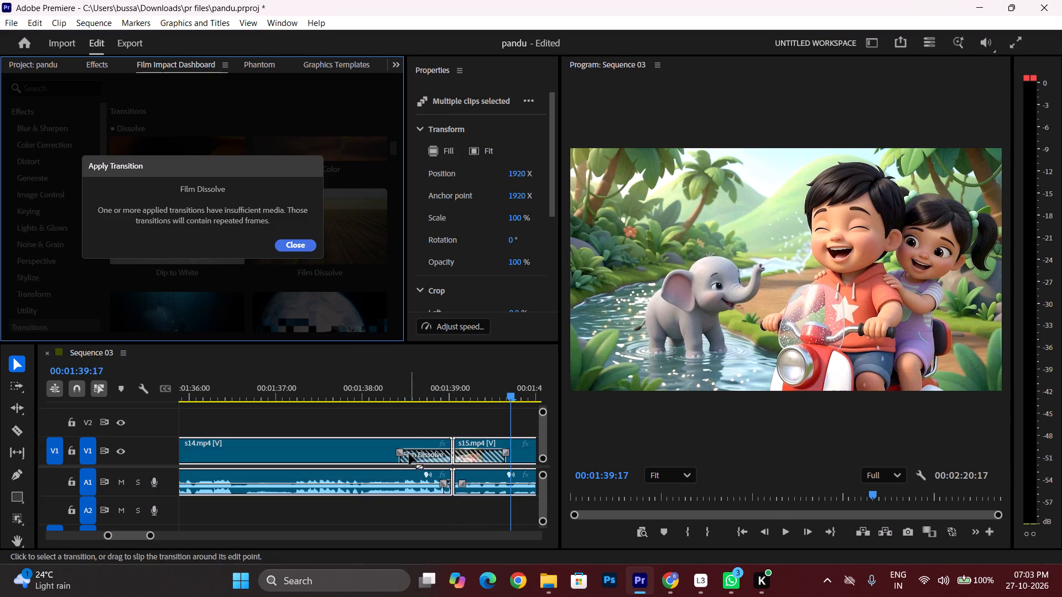
left_click(287, 250)
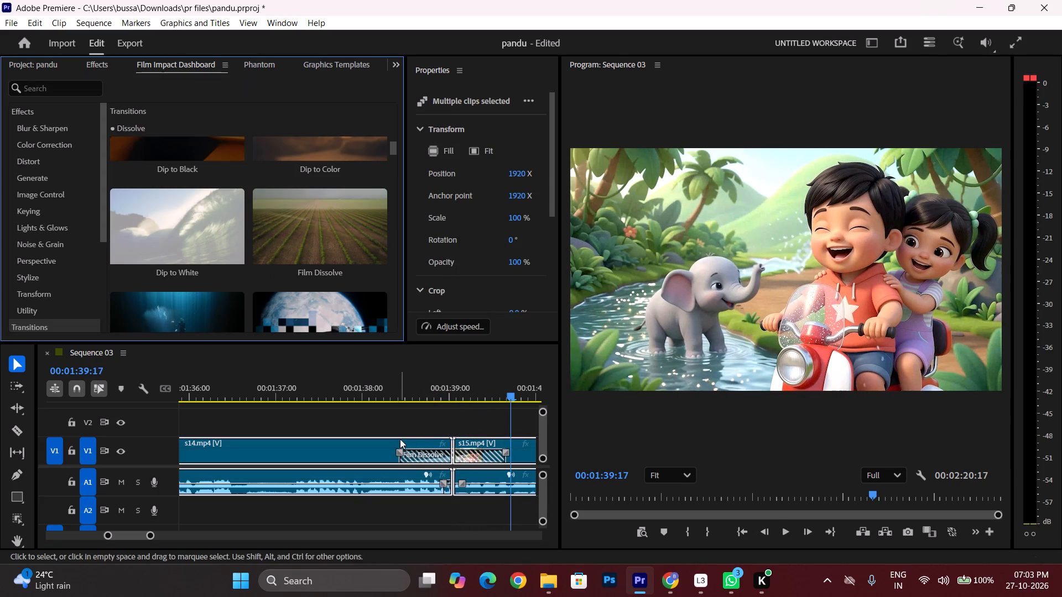
Shorten the Film Dissolve between s14.mp4 and s15.mp4 by trimming both of its ends towards the cut.
left_click_drag(400, 455, 419, 456)
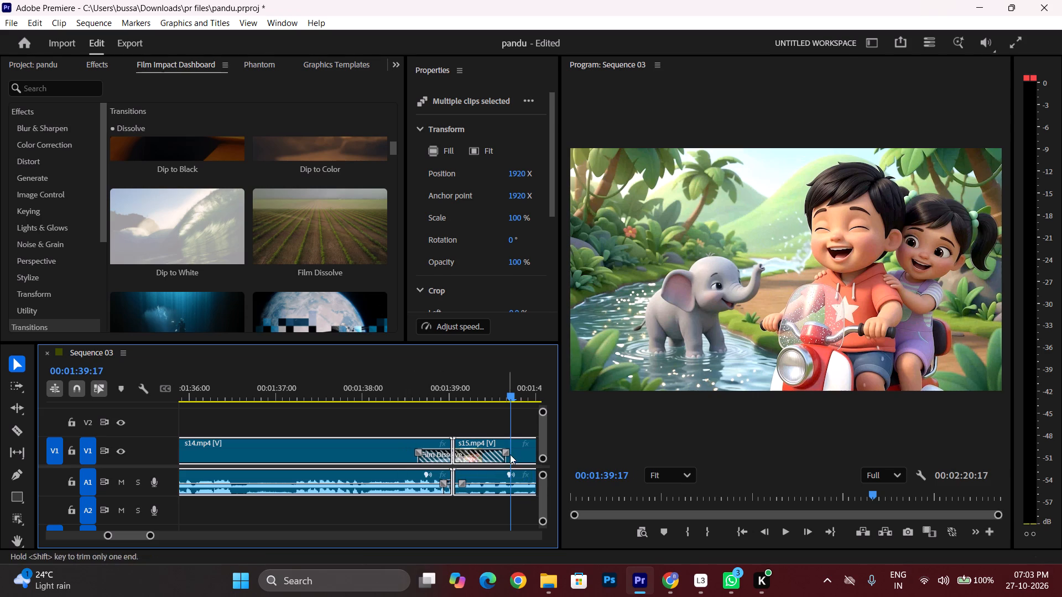
left_click_drag(507, 451, 476, 453)
Play the sequence from just before the cut between s14.mp4 and s15.mp4 to check the dissolve and the run into s16.mp4.
left_click(389, 394)
key("space")
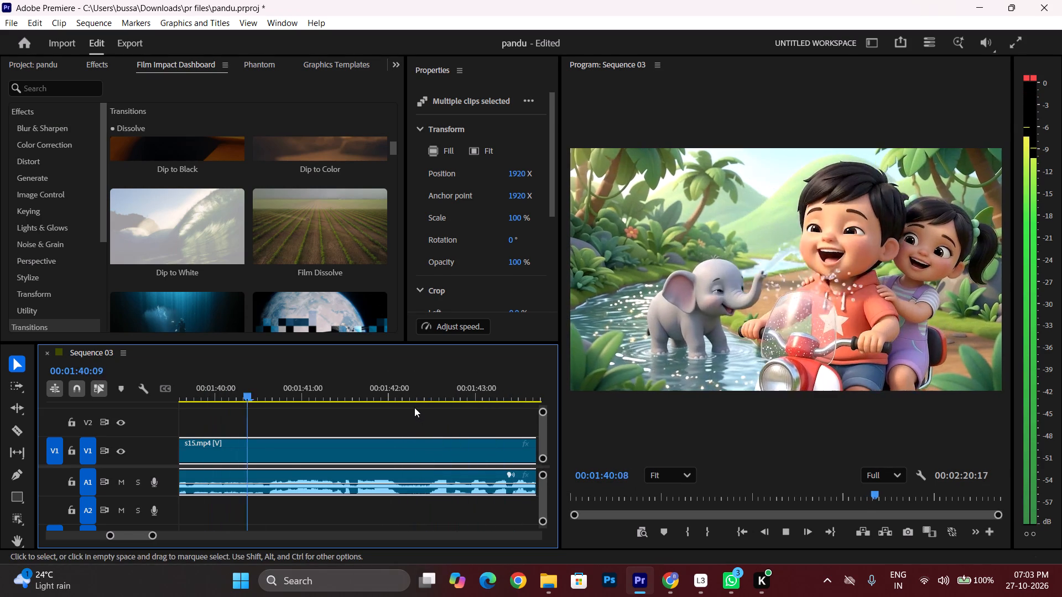
left_click(413, 406)
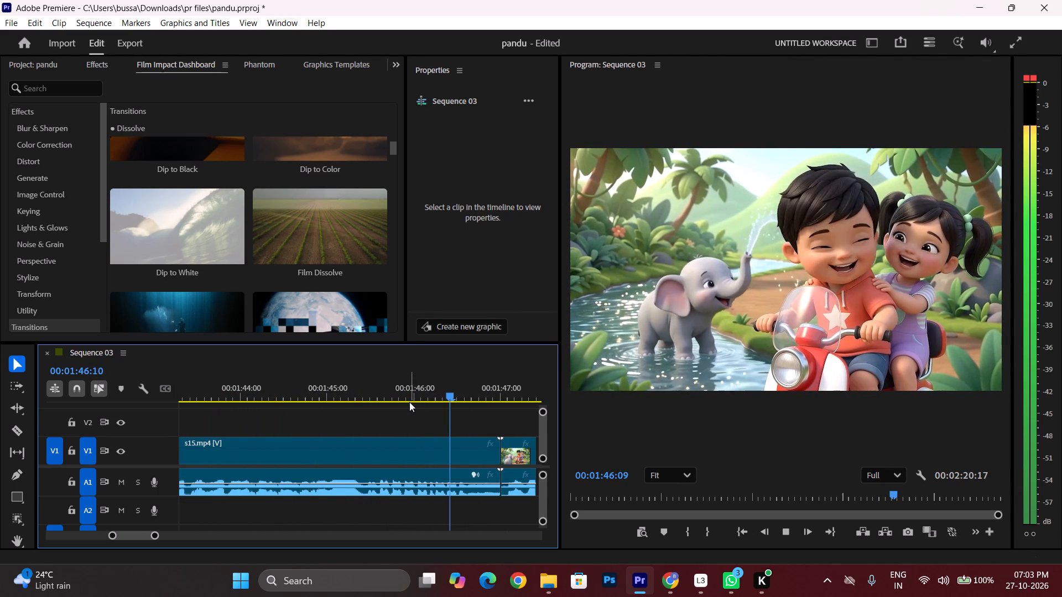
key("space")
Select the edit point between s15.mp4 and s16.mp4 and add a very short audio transition at the end of s15.mp4's audio.
scroll(305, 442, "up", 1)
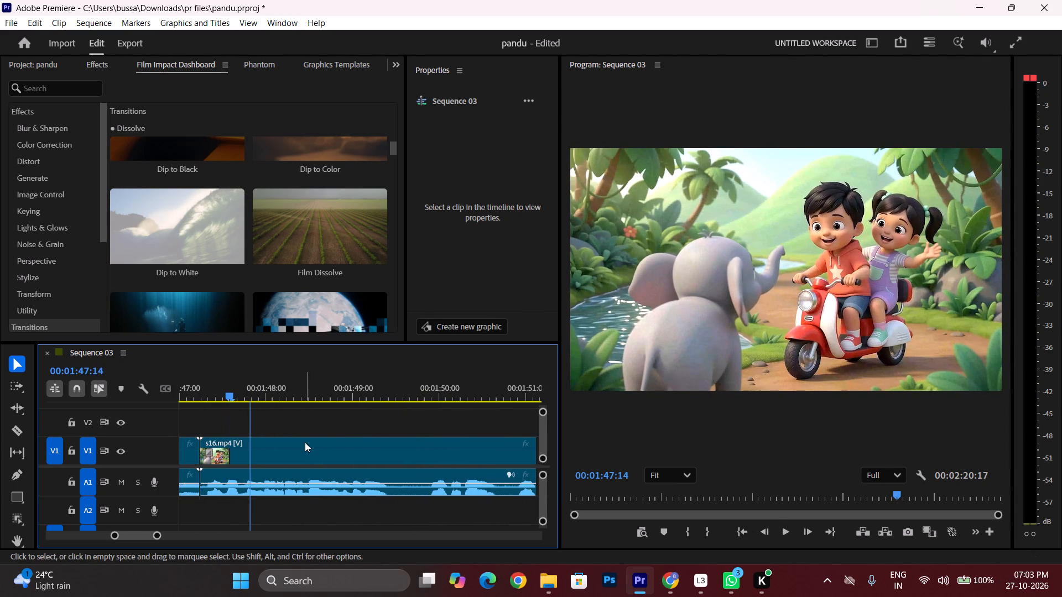
scroll(305, 442, "up", 3)
left_click_drag(243, 426, 285, 463)
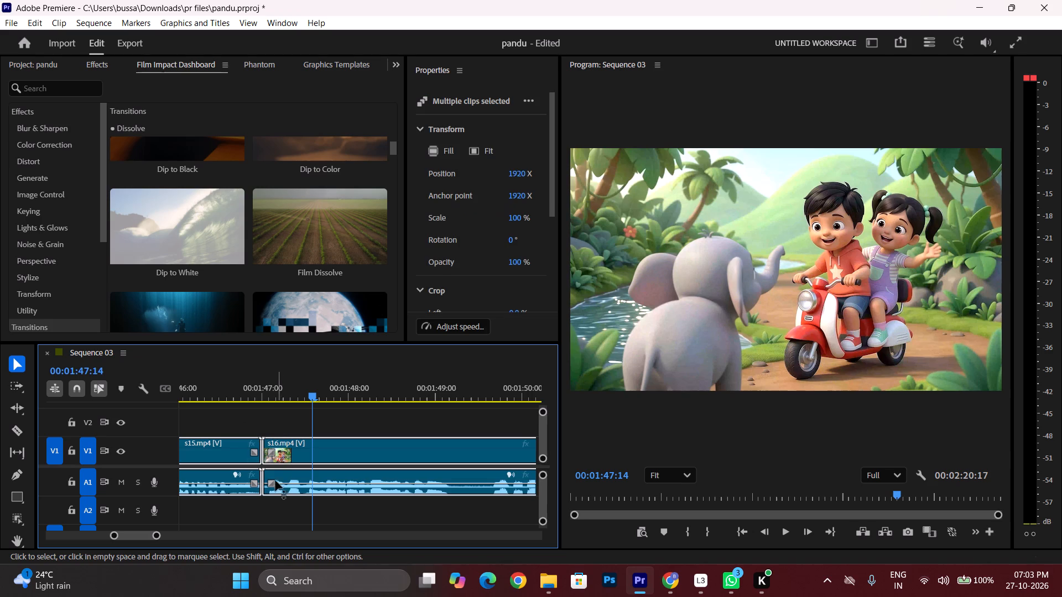
left_click_drag(257, 484, 250, 484)
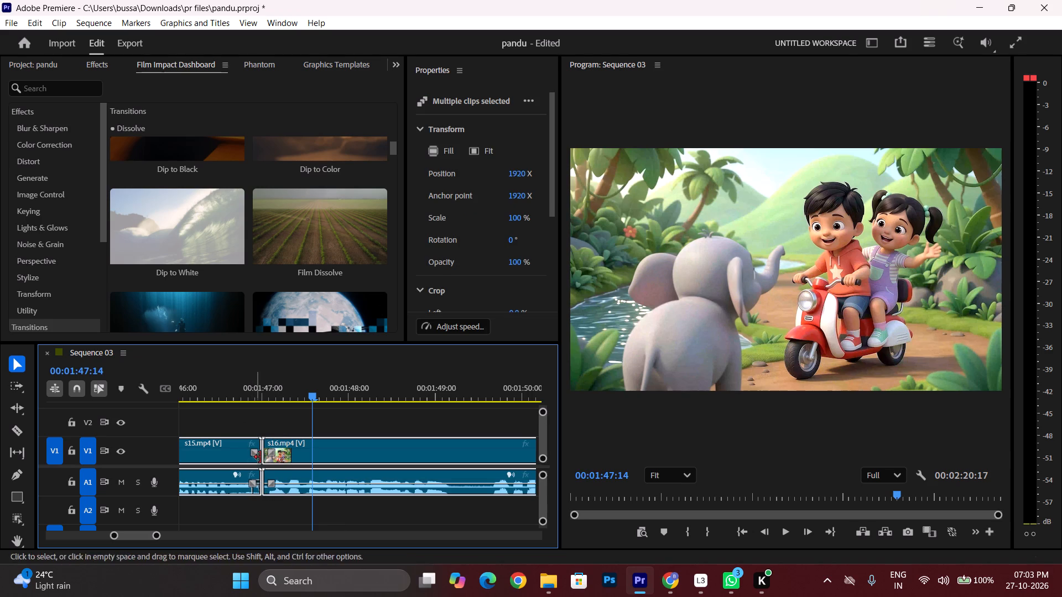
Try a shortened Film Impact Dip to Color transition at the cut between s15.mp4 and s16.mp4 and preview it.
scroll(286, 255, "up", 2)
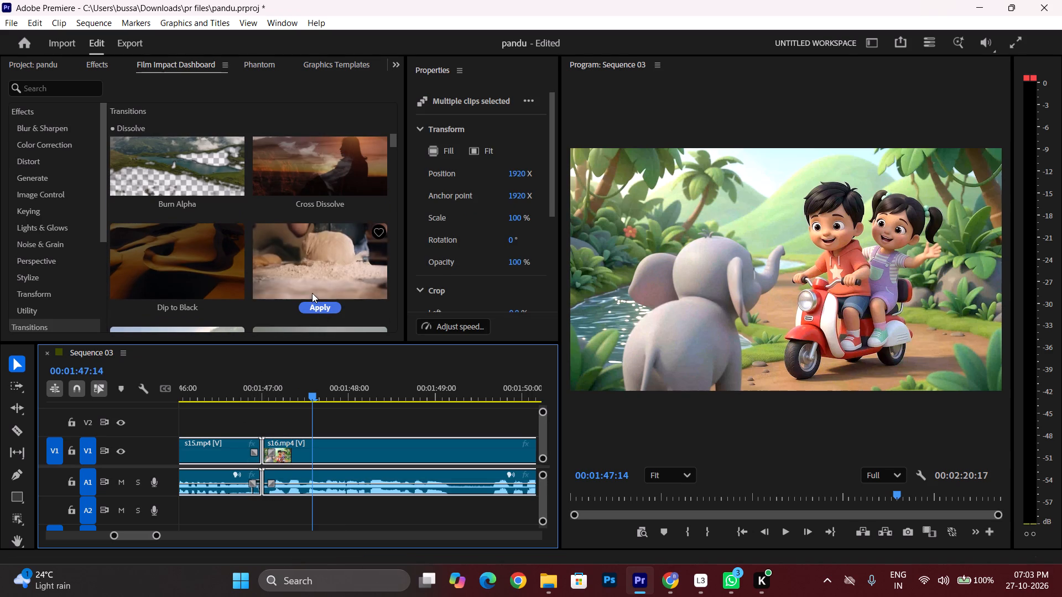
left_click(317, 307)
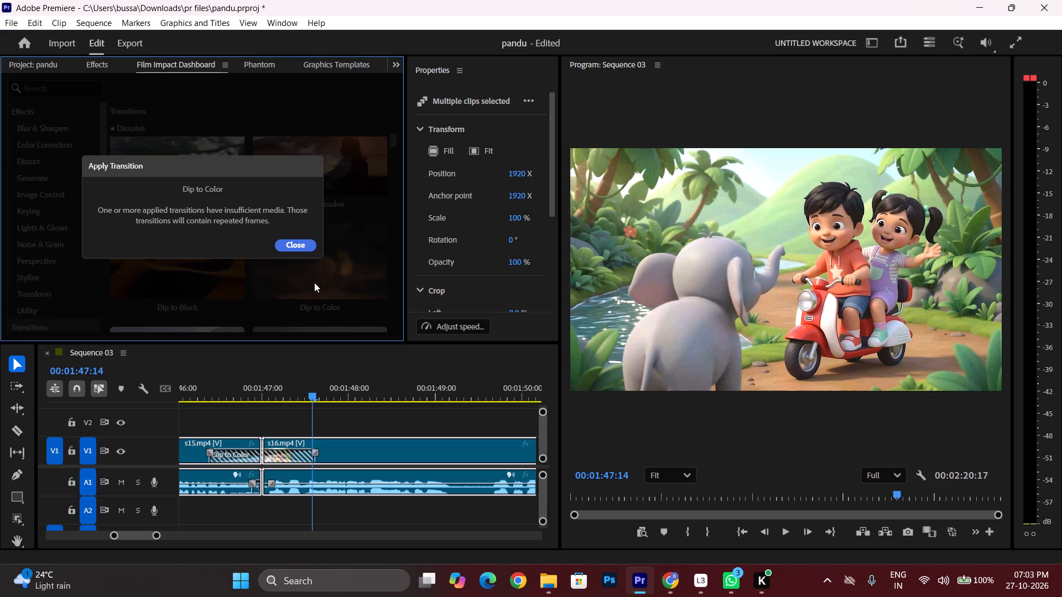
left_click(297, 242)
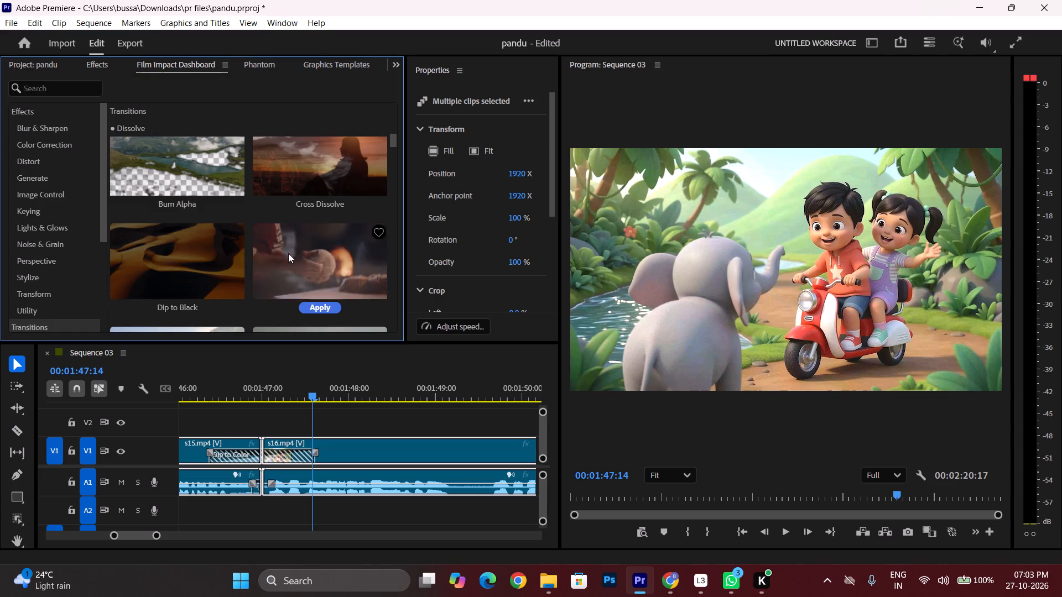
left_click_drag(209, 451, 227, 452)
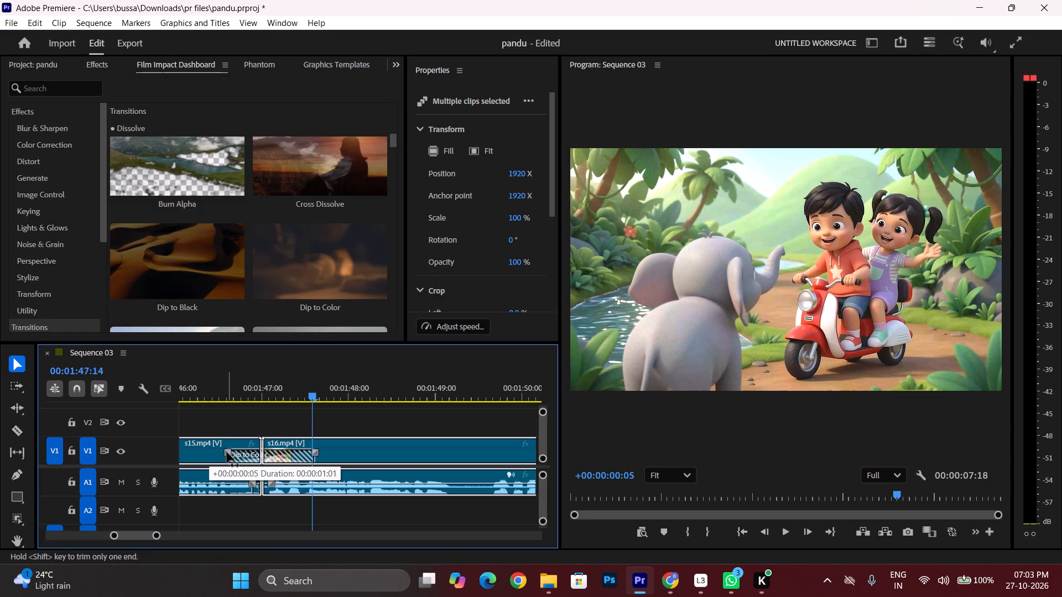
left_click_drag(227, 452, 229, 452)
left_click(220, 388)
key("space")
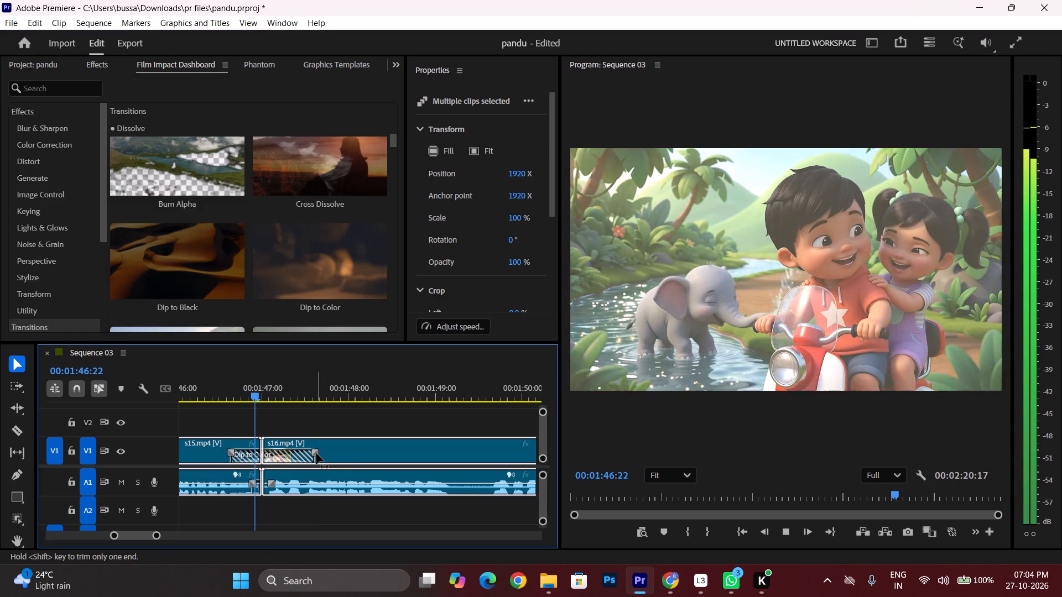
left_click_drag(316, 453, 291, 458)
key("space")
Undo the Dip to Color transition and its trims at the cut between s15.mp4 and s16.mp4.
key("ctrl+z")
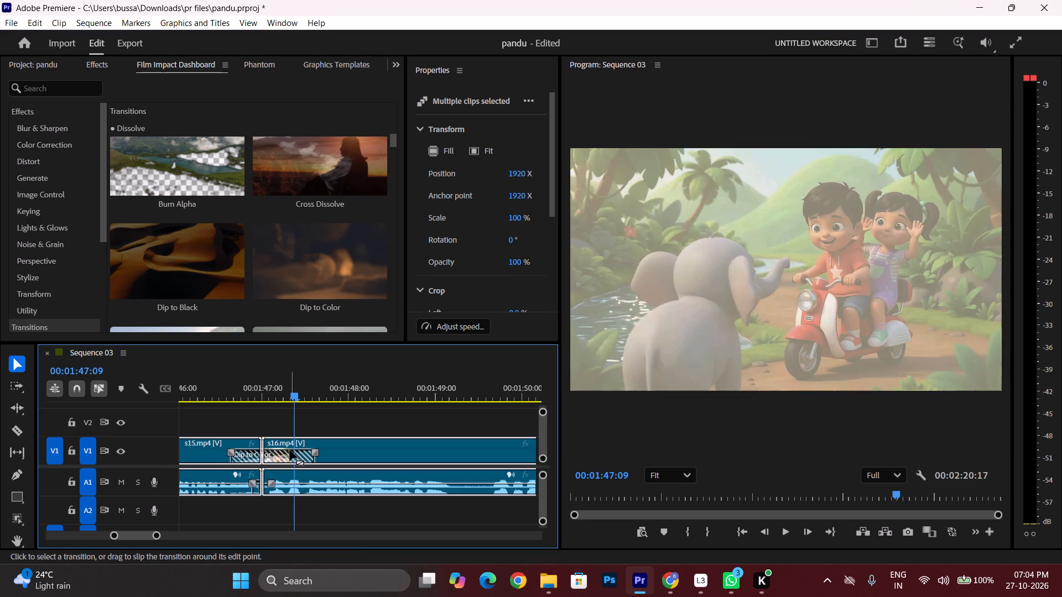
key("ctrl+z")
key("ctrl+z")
Apply Film Impact's Additive Dissolve between s15.mp4 and s16.mp4 and shorten it on both sides of the cut.
scroll(258, 227, "up", 3)
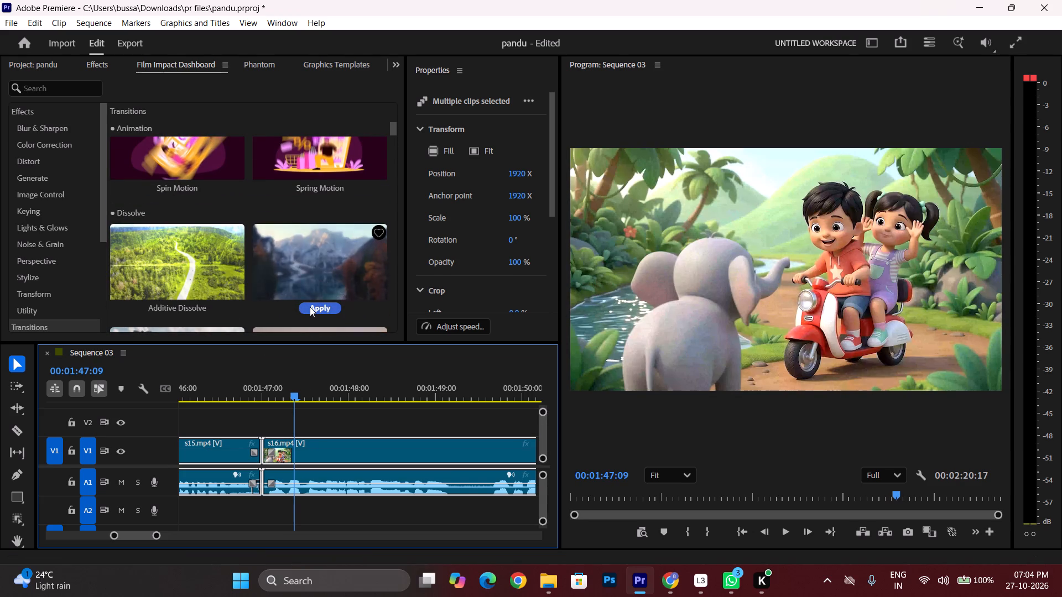
left_click(183, 308)
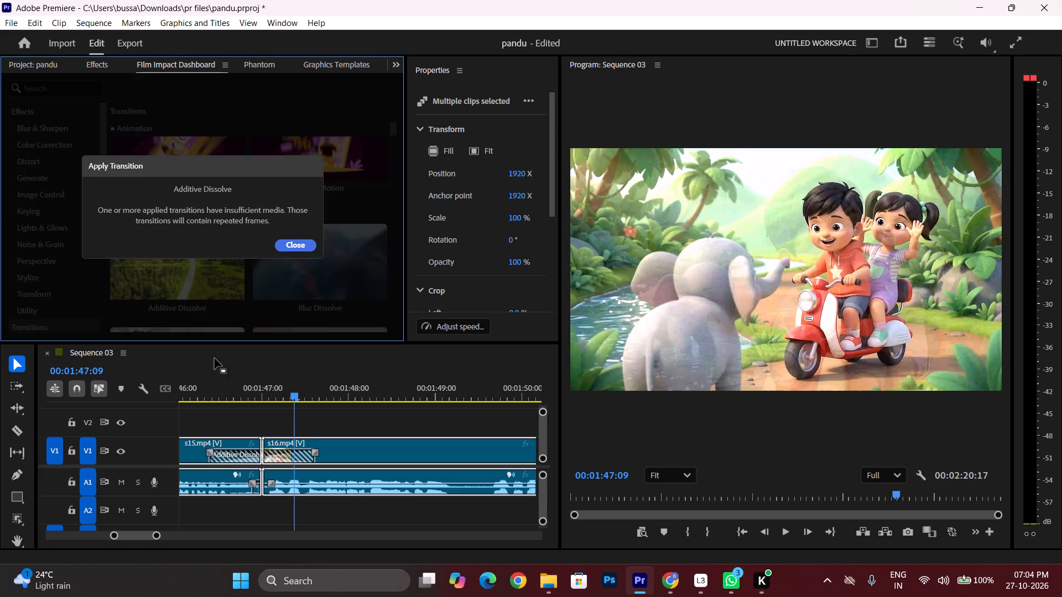
left_click_drag(210, 452, 218, 452)
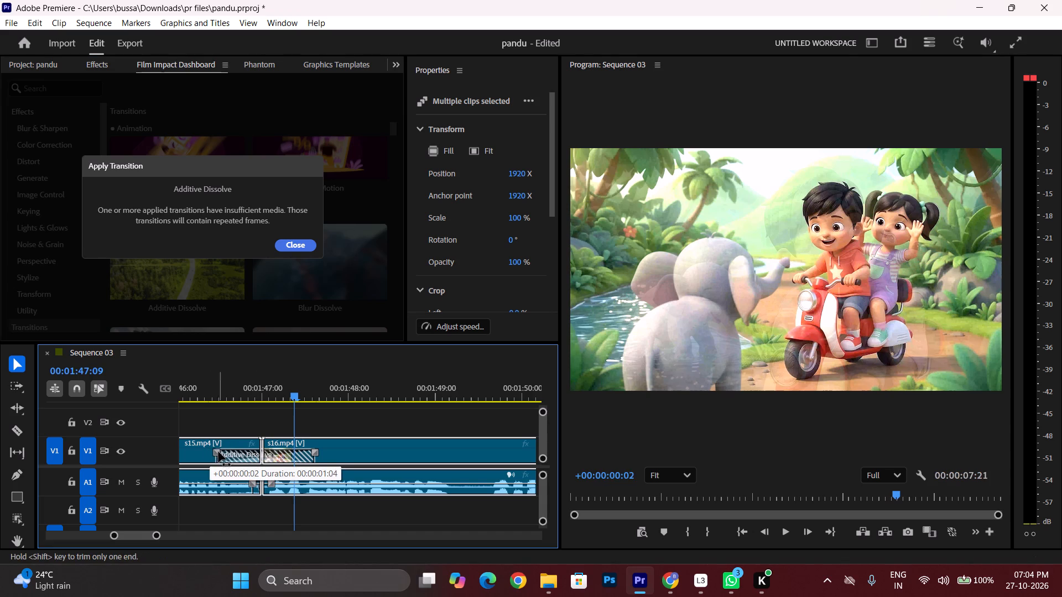
left_click_drag(218, 452, 235, 452)
left_click_drag(313, 448, 311, 449)
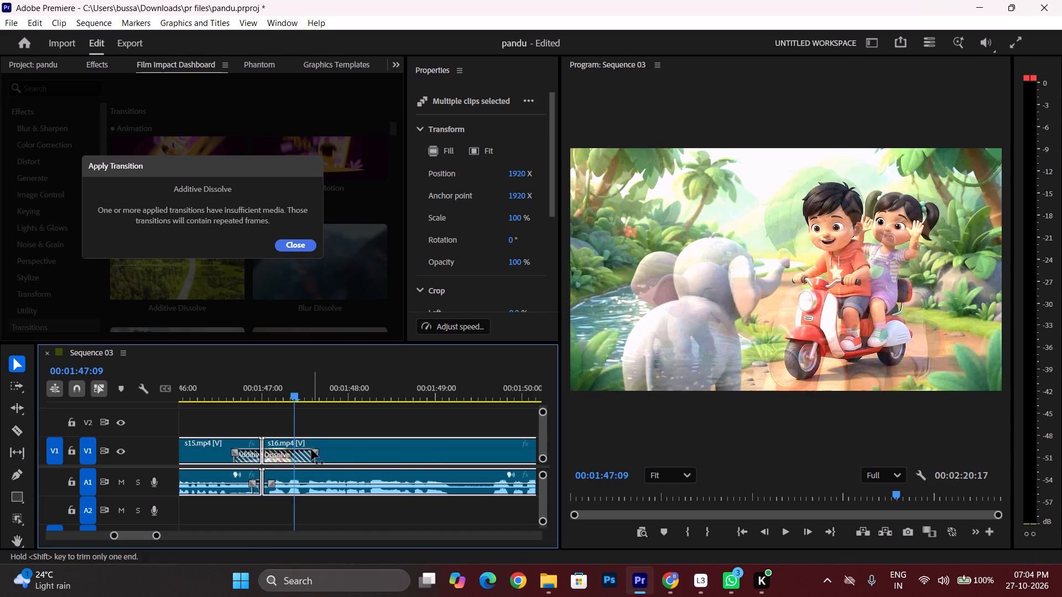
left_click_drag(311, 449, 284, 451)
Play from 00:01:46:10 to check the Additive Dissolve into s16.mp4 and the following cut into s17.mp4.
left_click(212, 396)
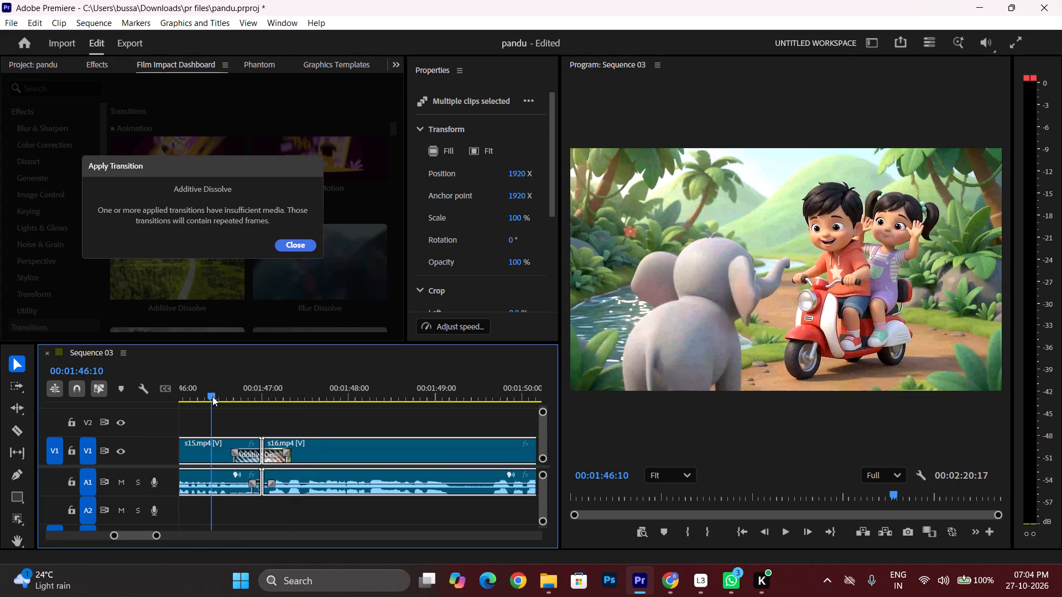
key("space")
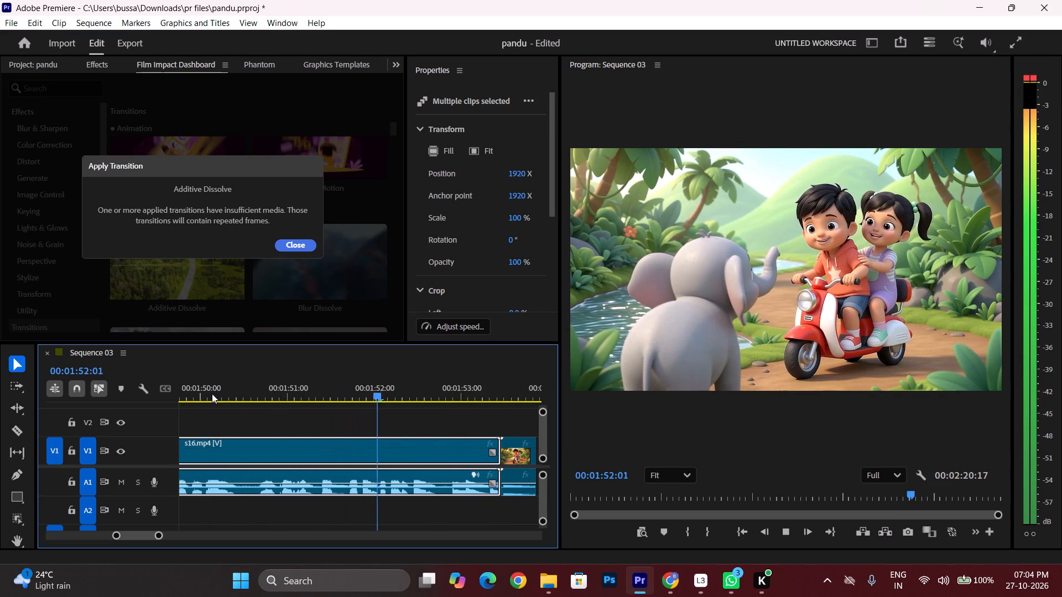
key("space")
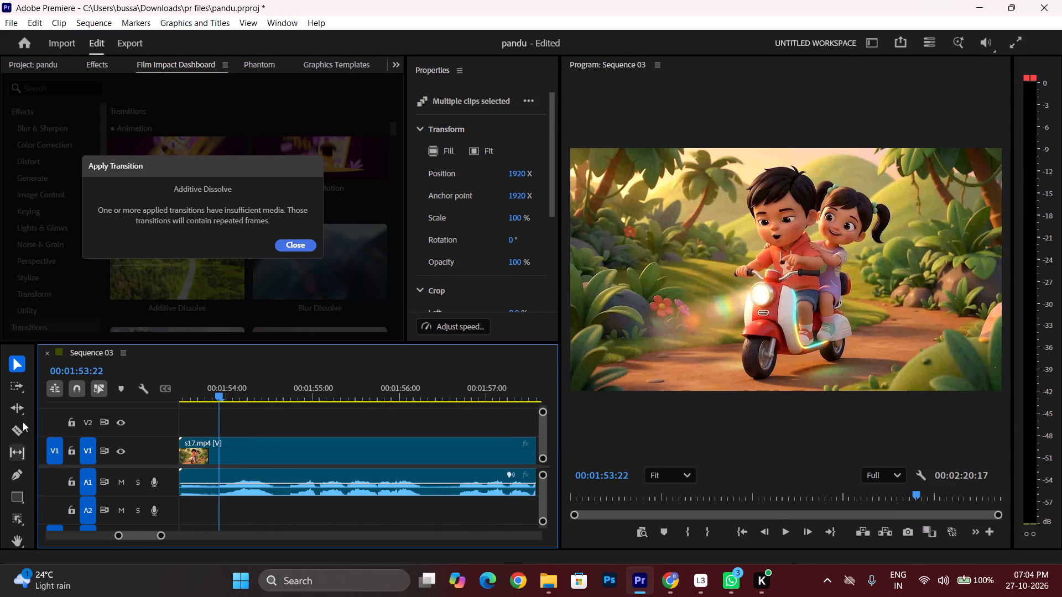
Apply Film Impact's Additive Dissolve at the cut between s16.mp4 and s17.mp4 and trim both of its ends shorter.
scroll(373, 431, "up", 8)
left_click_drag(321, 415, 360, 442)
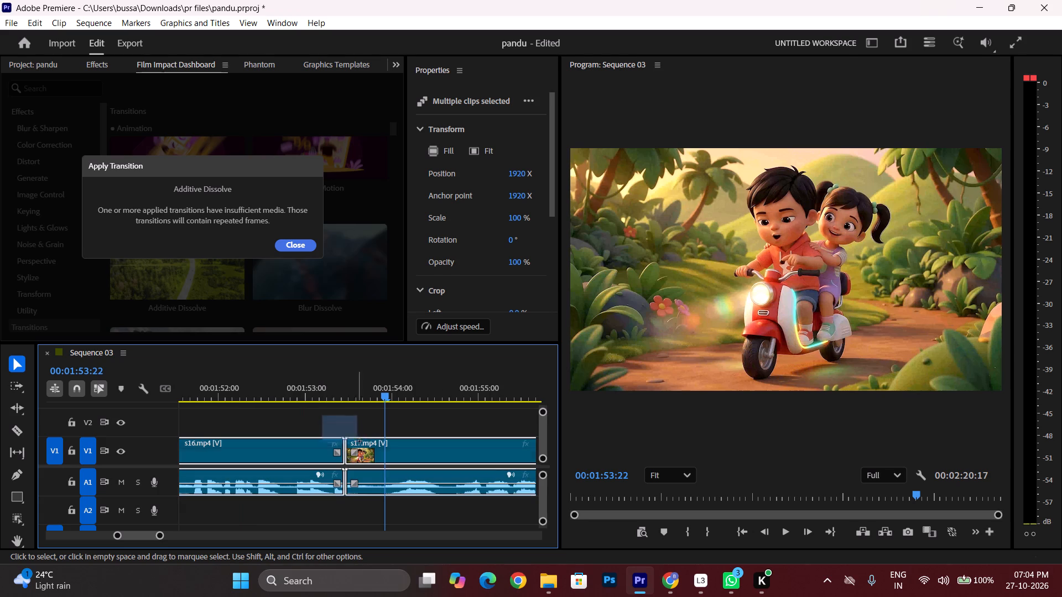
left_click_drag(360, 442, 379, 451)
left_click(314, 249)
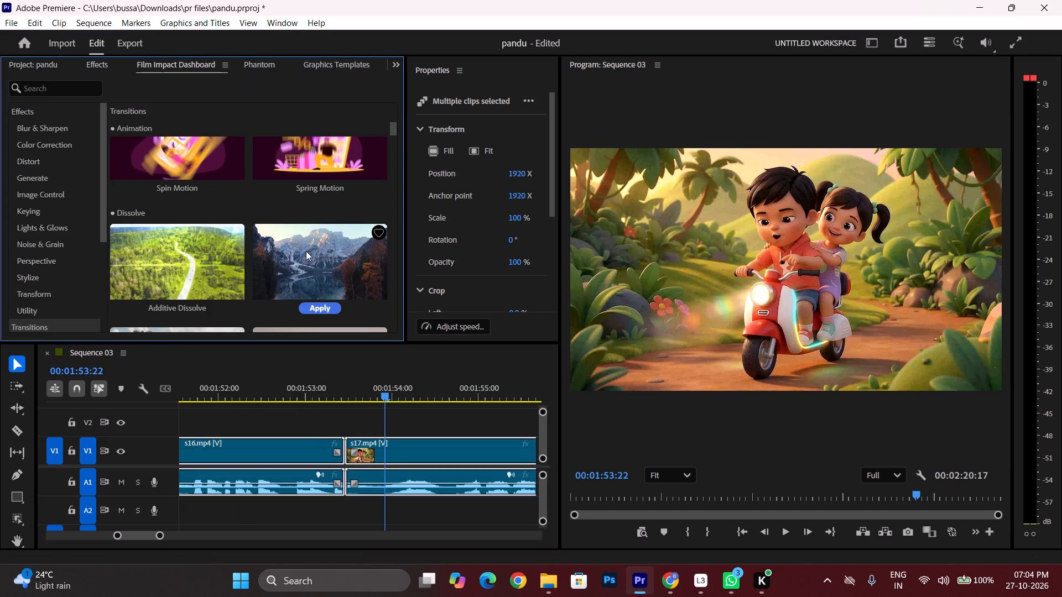
left_click(176, 310)
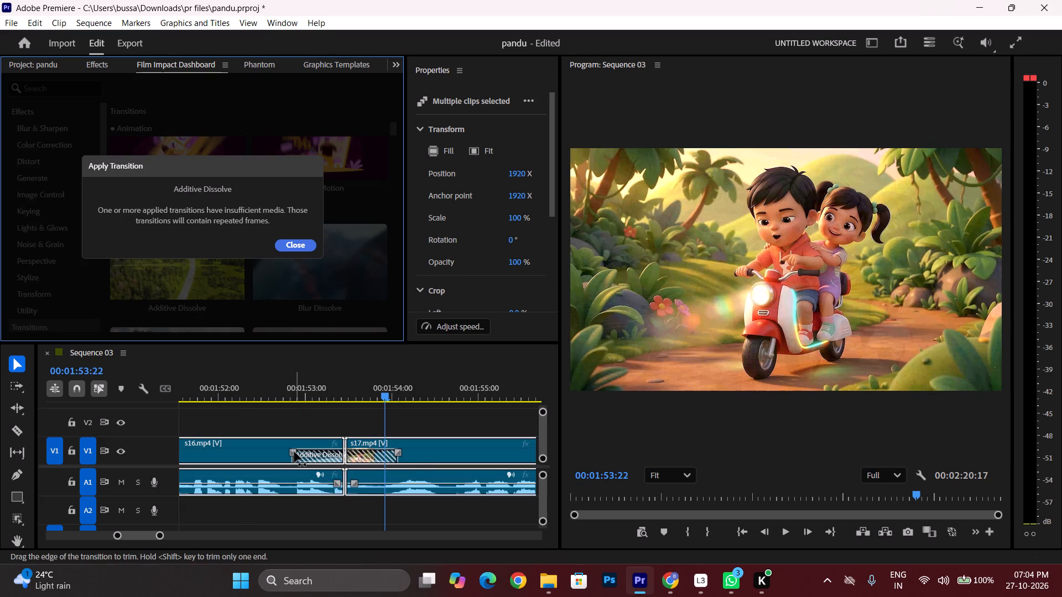
left_click_drag(294, 452, 317, 452)
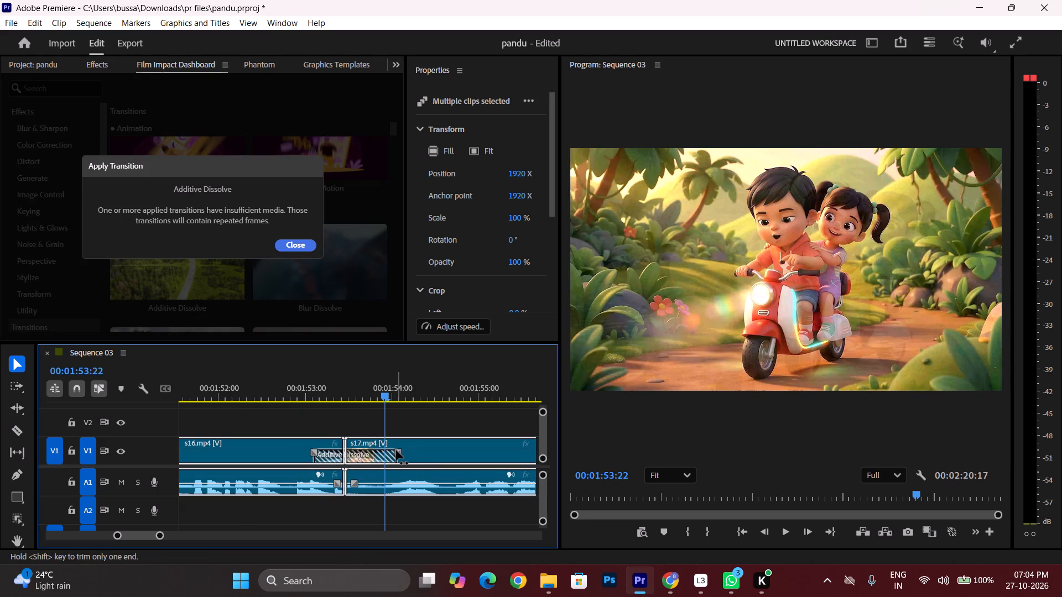
left_click_drag(396, 450, 370, 453)
Play the sequence from 00:01:52:21 to check the new dissolve and review the remaining clips through the end of s20.mp4.
left_click(296, 388)
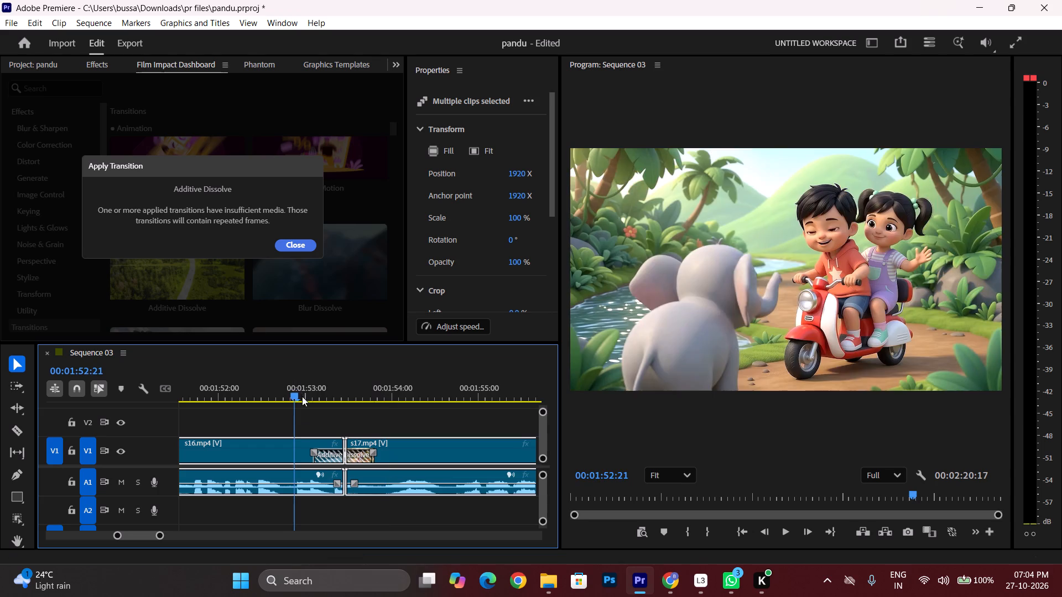
key("space")
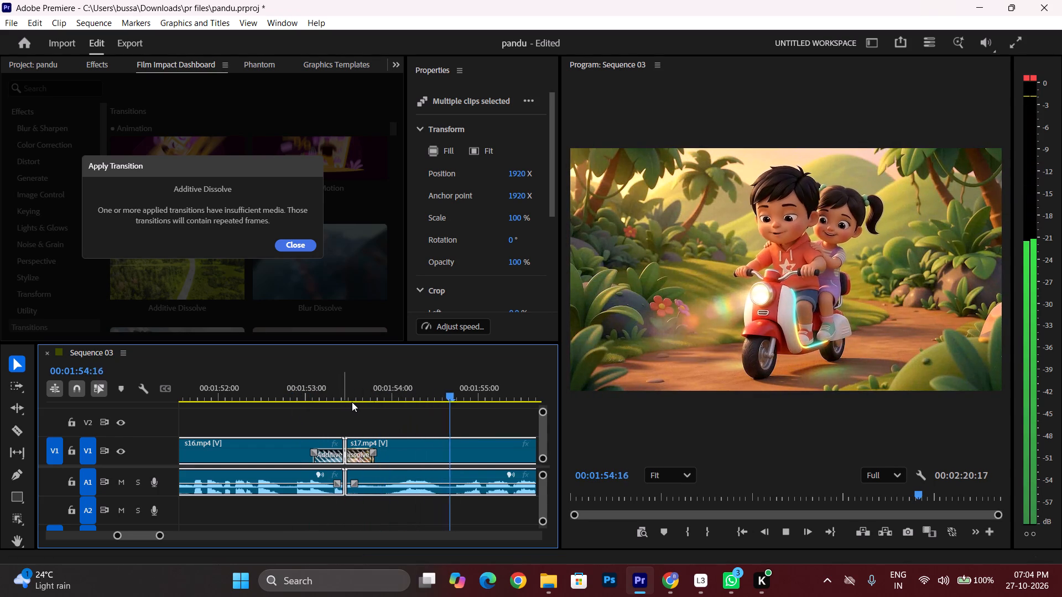
scroll(434, 403, "down", 1)
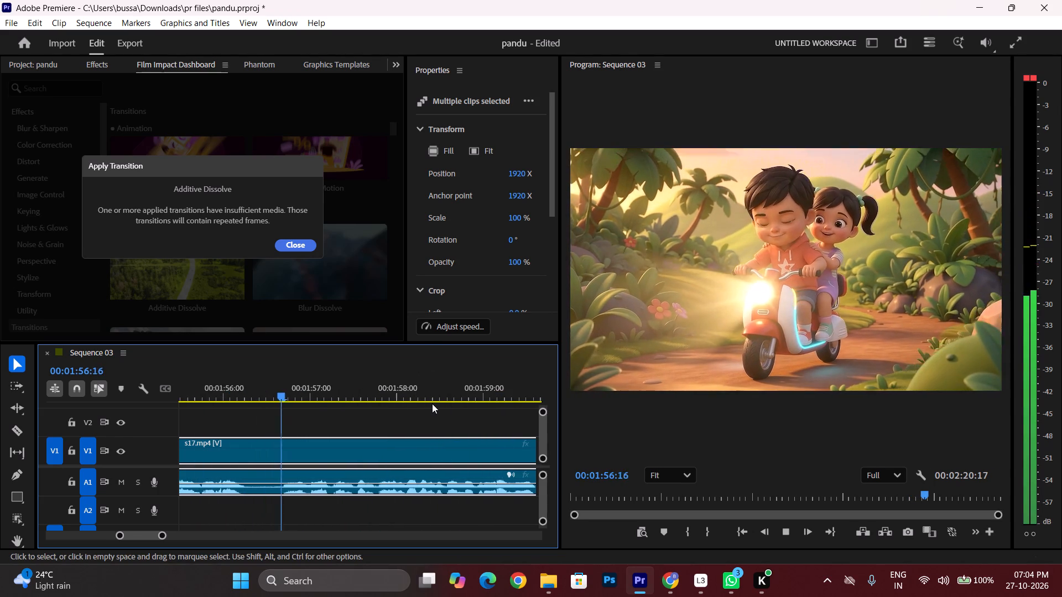
scroll(432, 404, "down", 1)
left_click(306, 249)
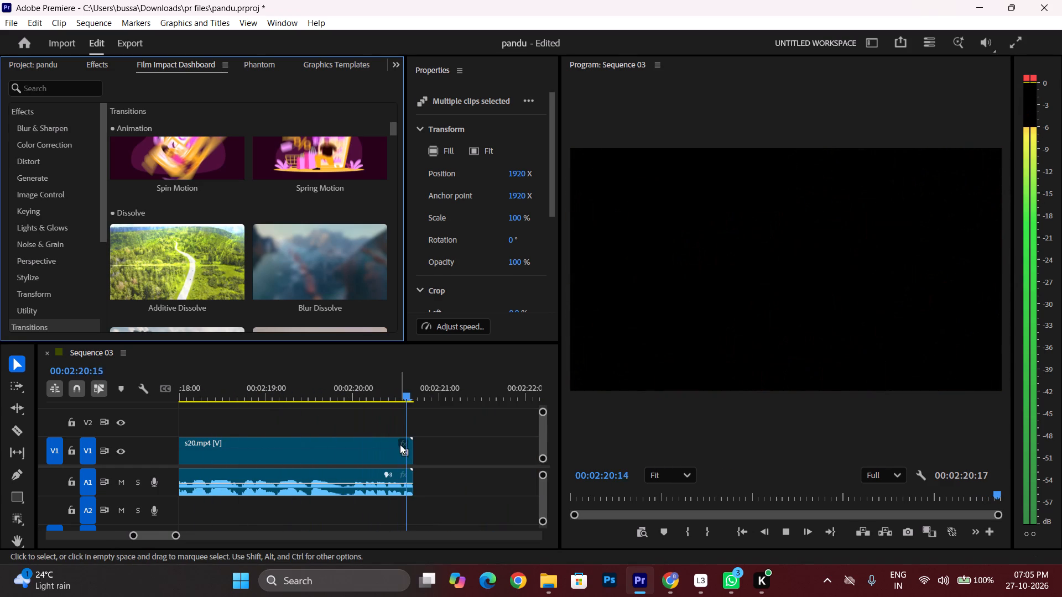
key("space")
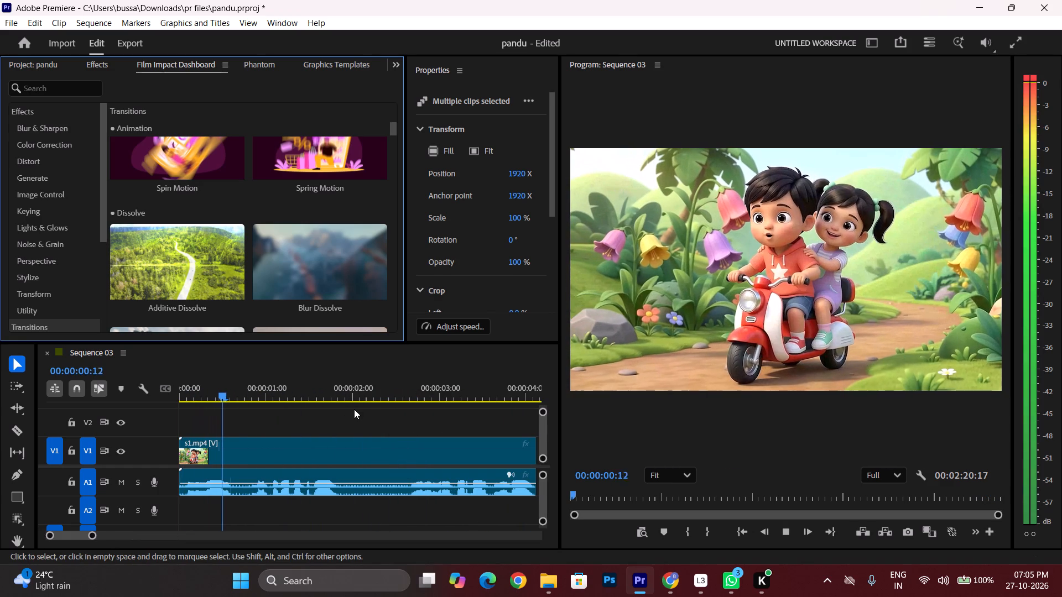
key("space")
Return the playhead to the start of Sequence 03 at 00:00:00:00.
left_click_drag(355, 406, 268, 408)
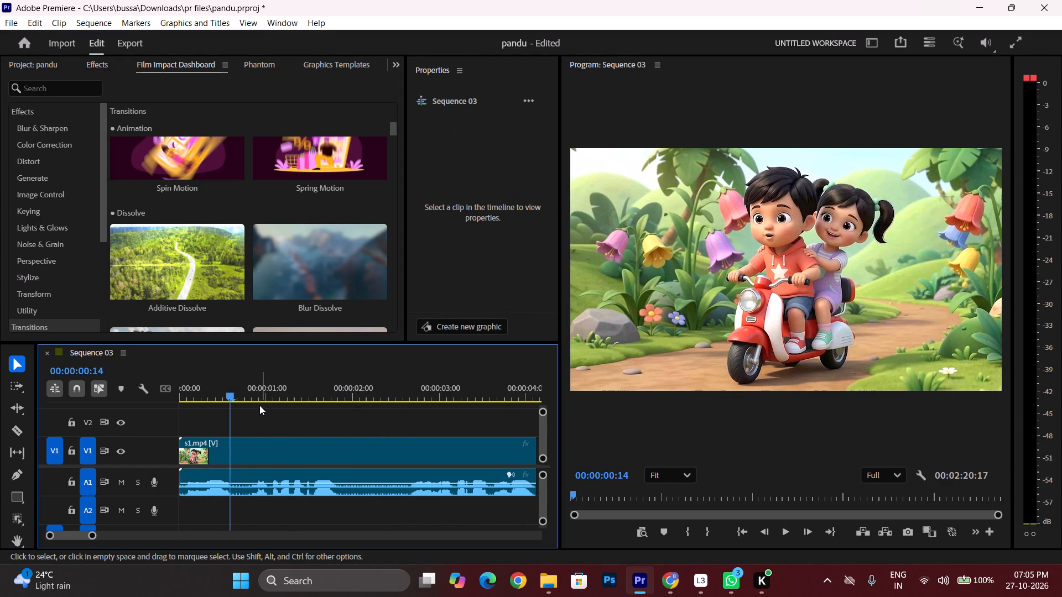
left_click_drag(249, 404, 233, 400)
left_click_drag(232, 397, 145, 395)
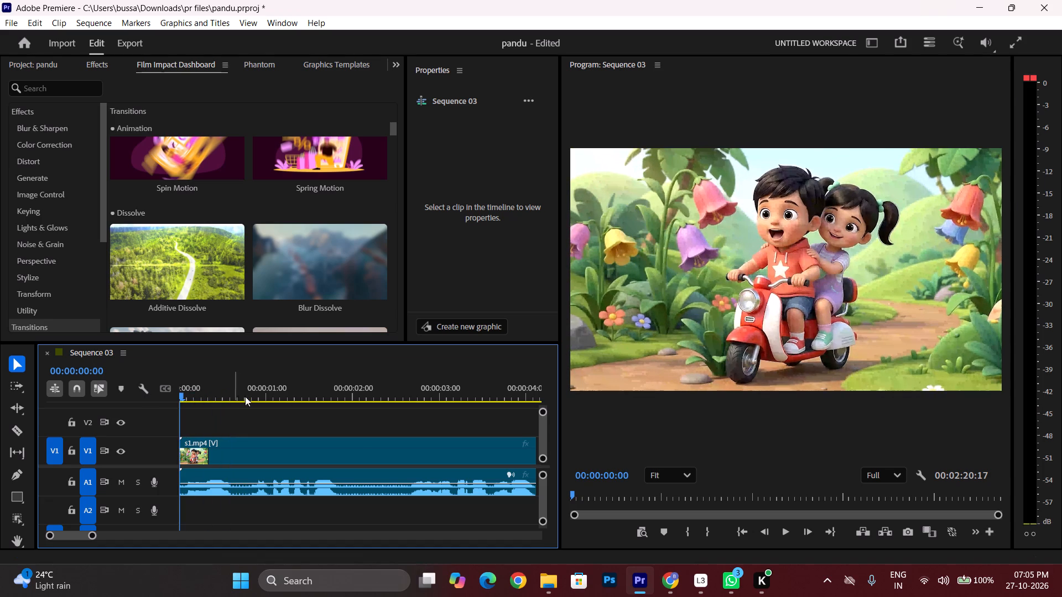
left_click(543, 579)
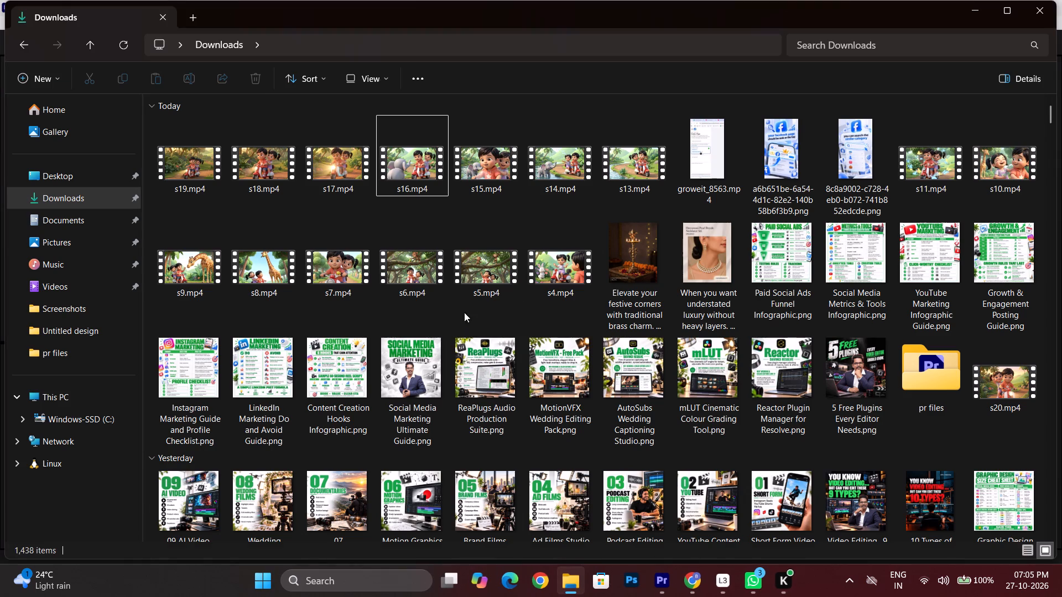
scroll(451, 273, "up", 3)
scroll(450, 271, "down", 2)
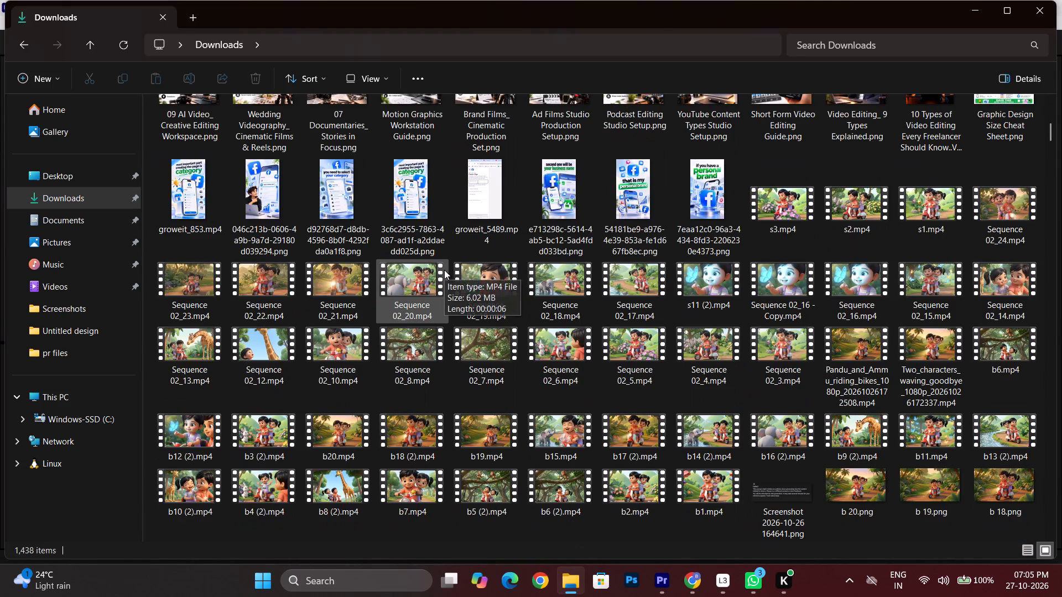
scroll(442, 263, "down", 4)
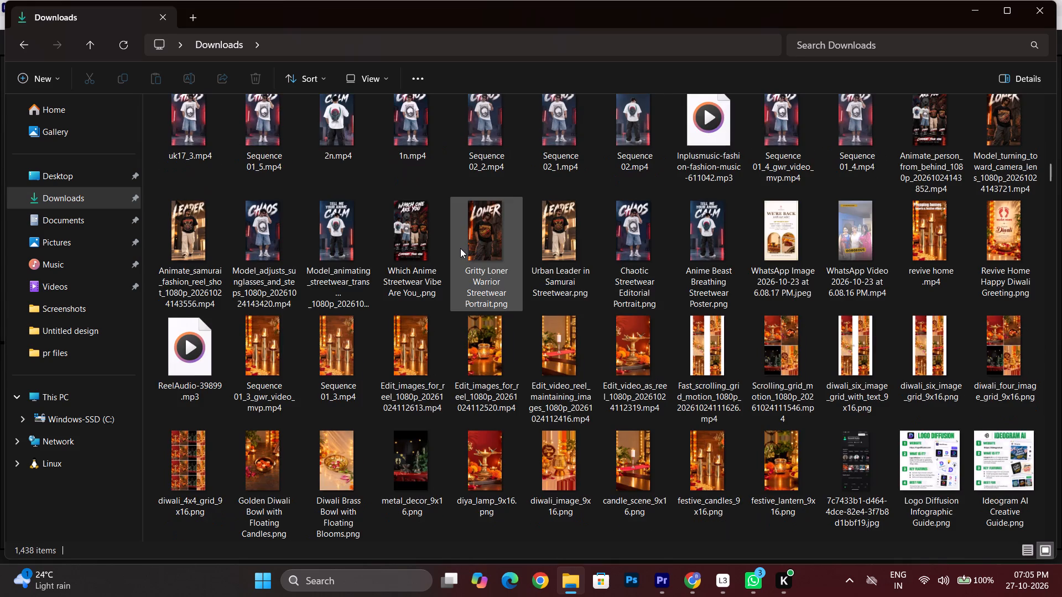
scroll(460, 248, "down", 2)
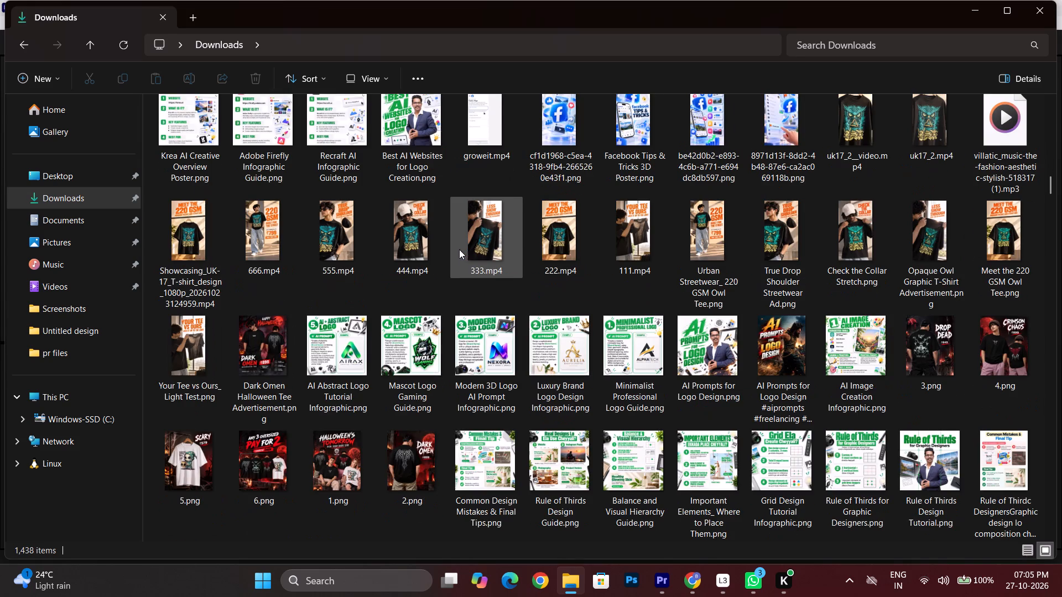
scroll(459, 249, "down", 2)
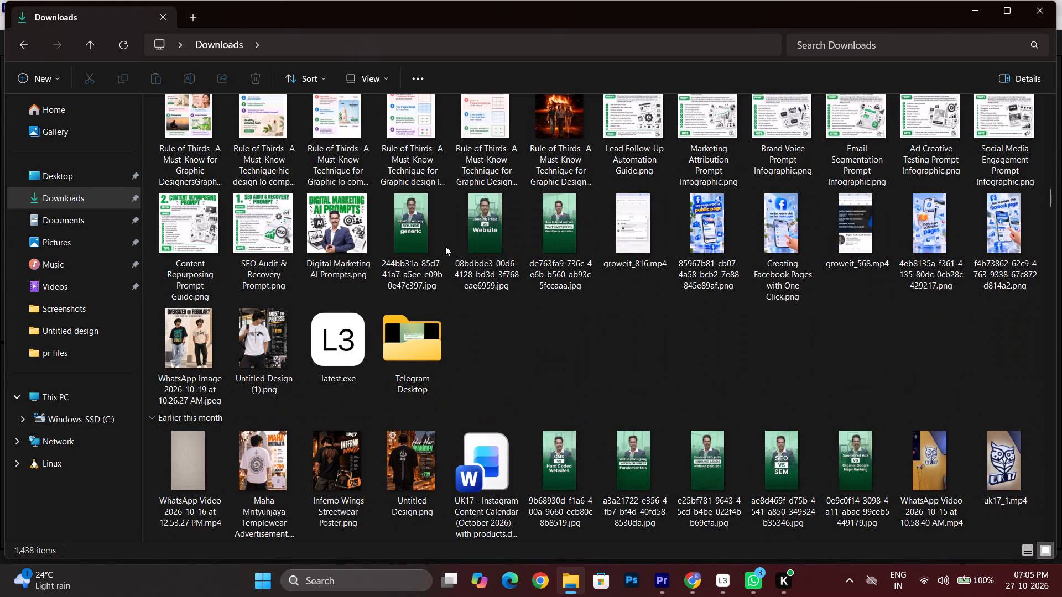
scroll(438, 233, "down", 1)
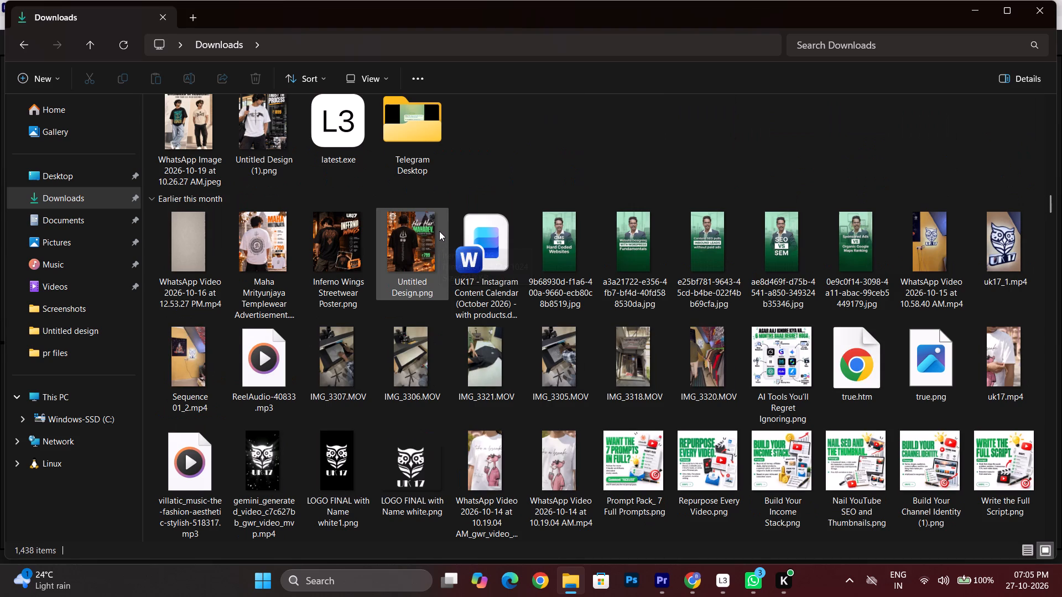
scroll(439, 229, "down", 2)
scroll(488, 232, "down", 3)
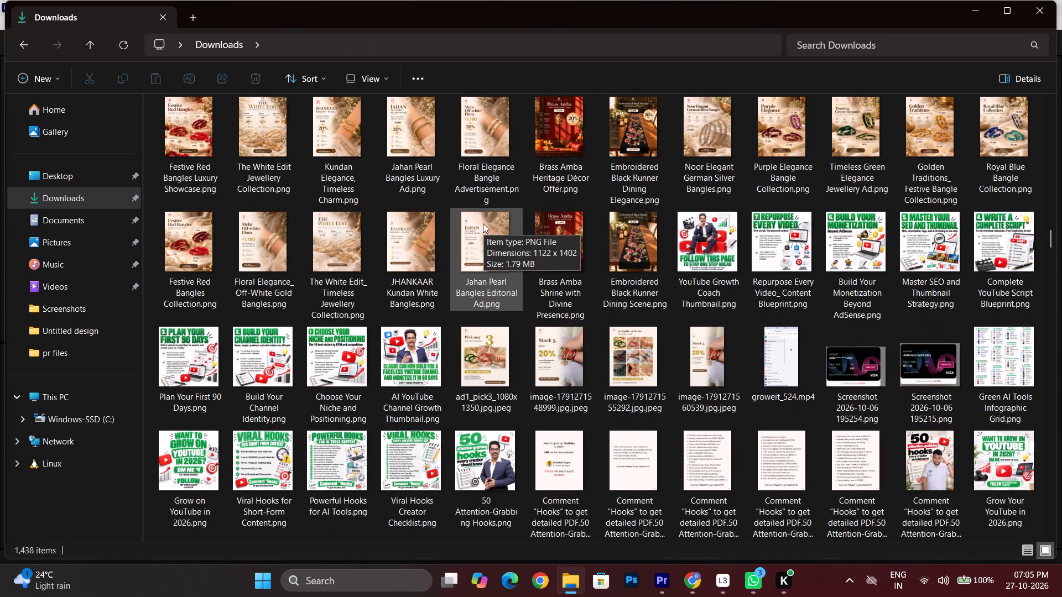
scroll(480, 221, "down", 2)
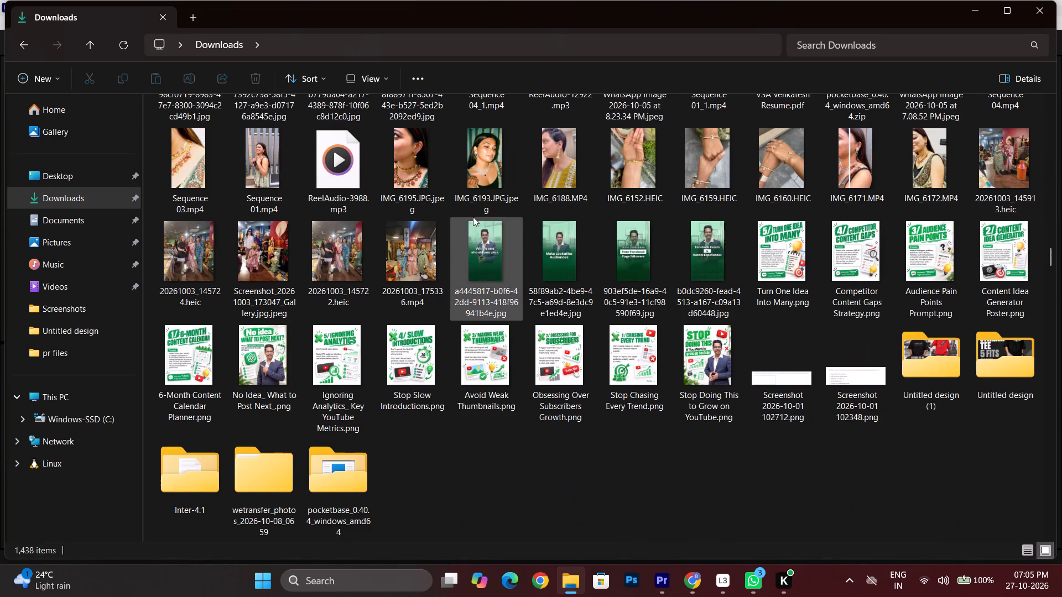
scroll(471, 214, "down", 2)
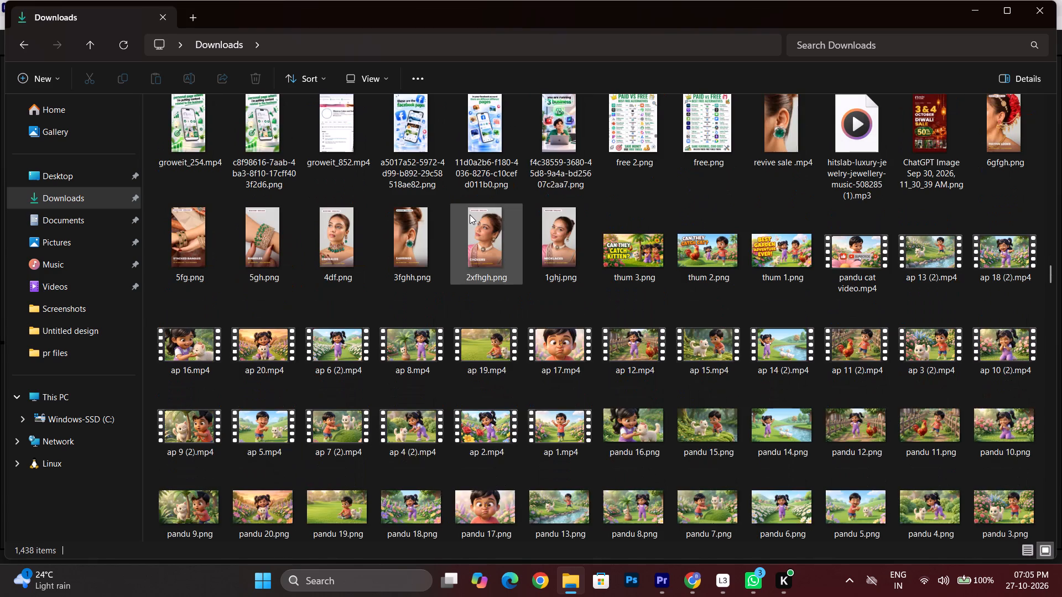
scroll(469, 212, "down", 1)
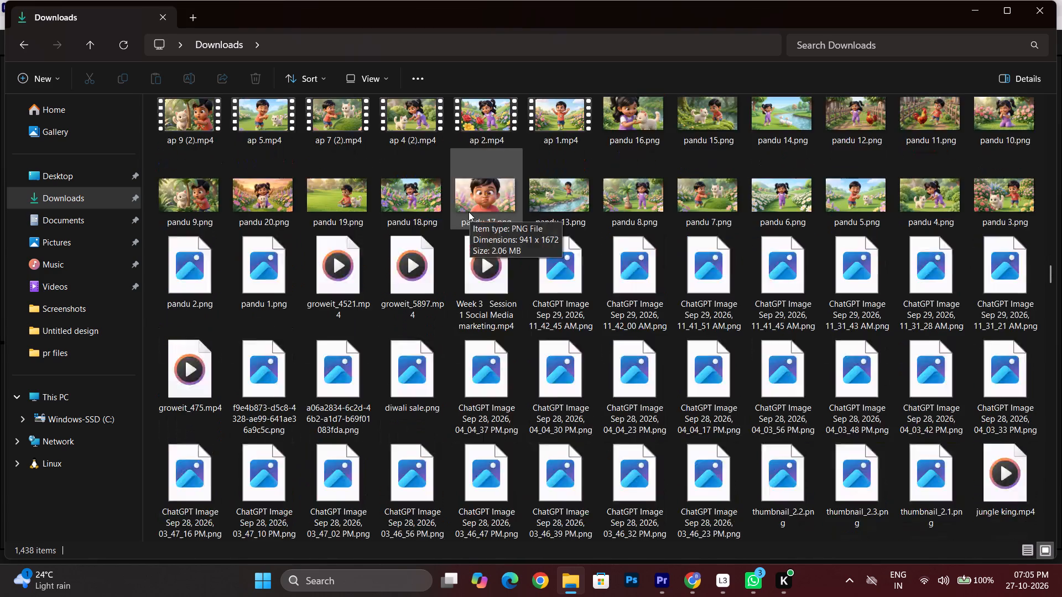
scroll(466, 209, "down", 2)
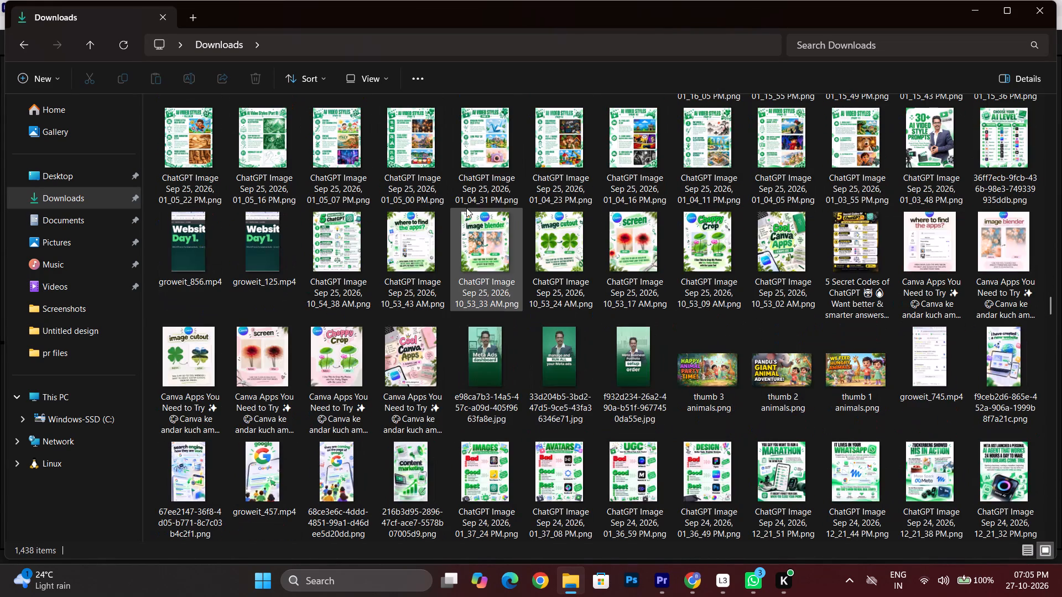
scroll(464, 206, "up", 1)
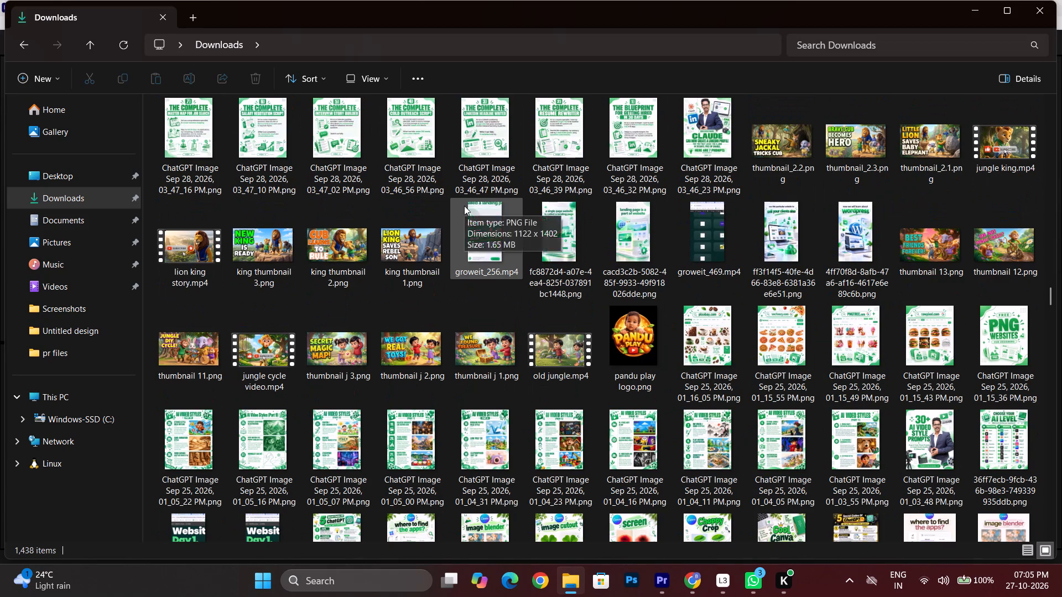
scroll(464, 206, "down", 3)
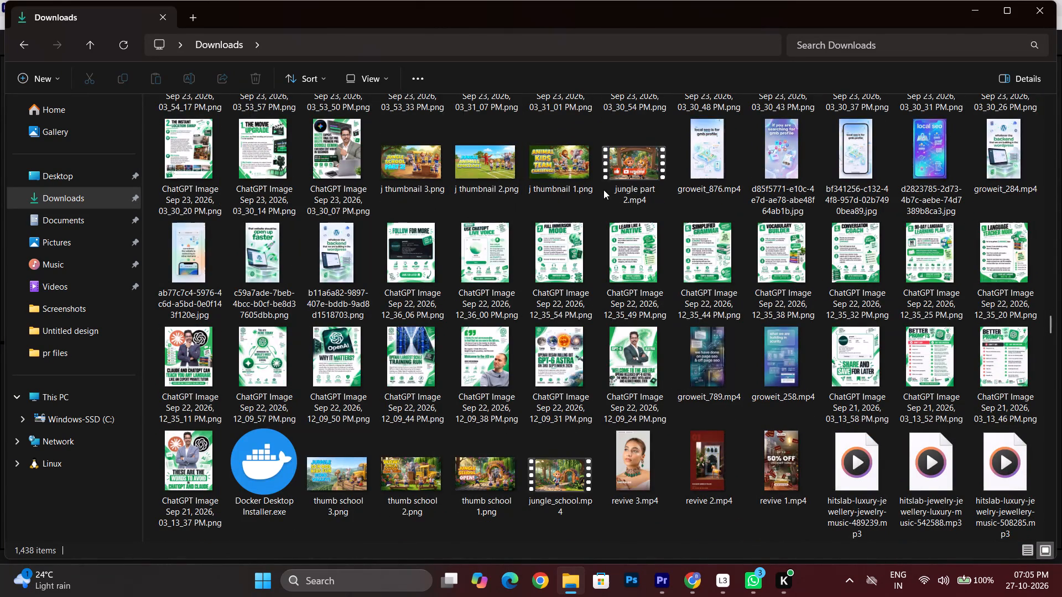
scroll(442, 214, "up", 1)
scroll(442, 214, "down", 1)
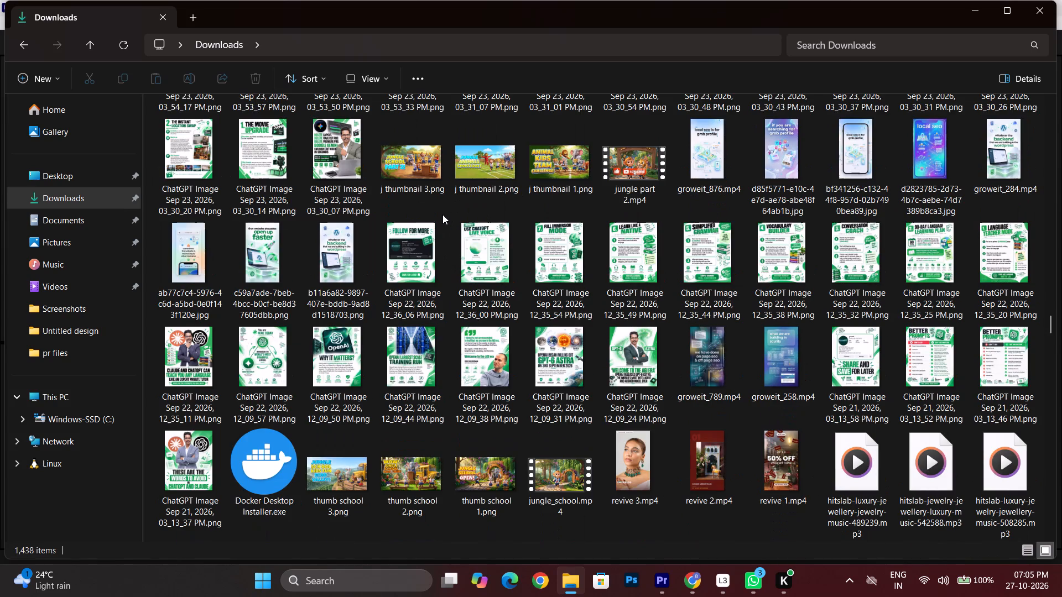
scroll(441, 214, "up", 1)
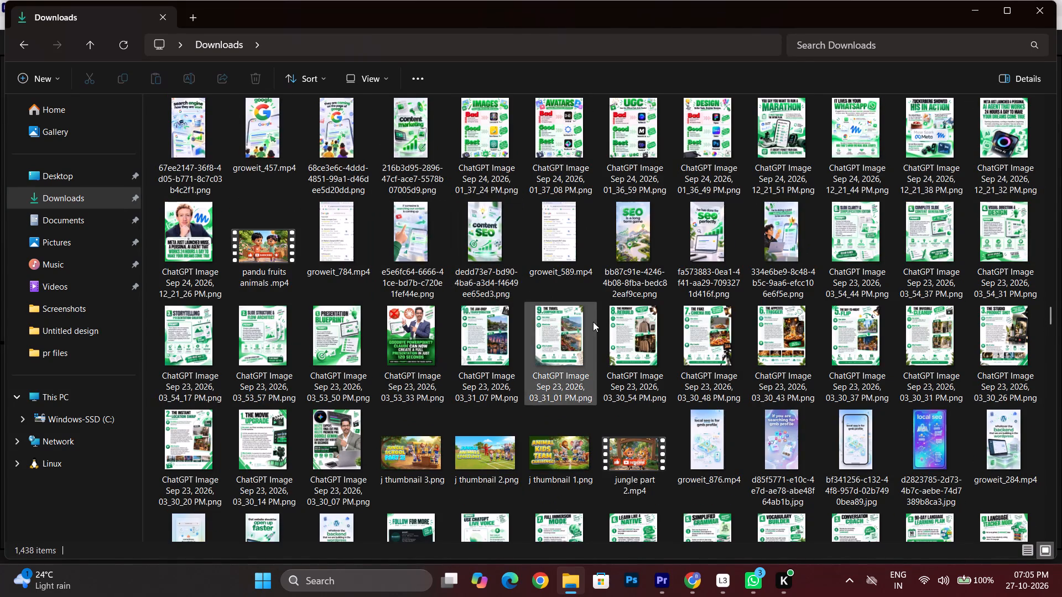
scroll(593, 322, "down", 2)
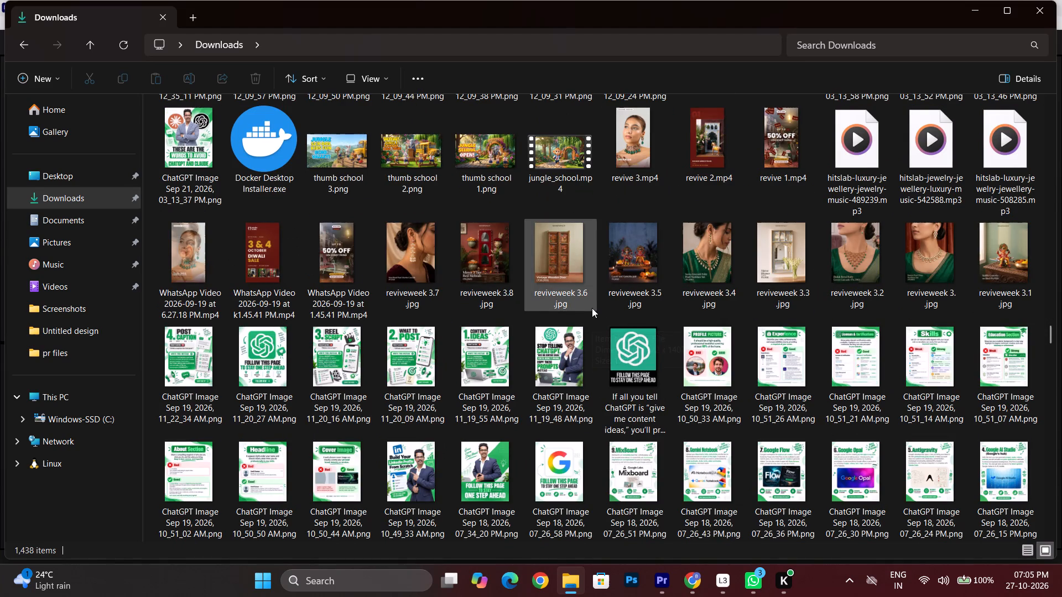
scroll(592, 308, "down", 1)
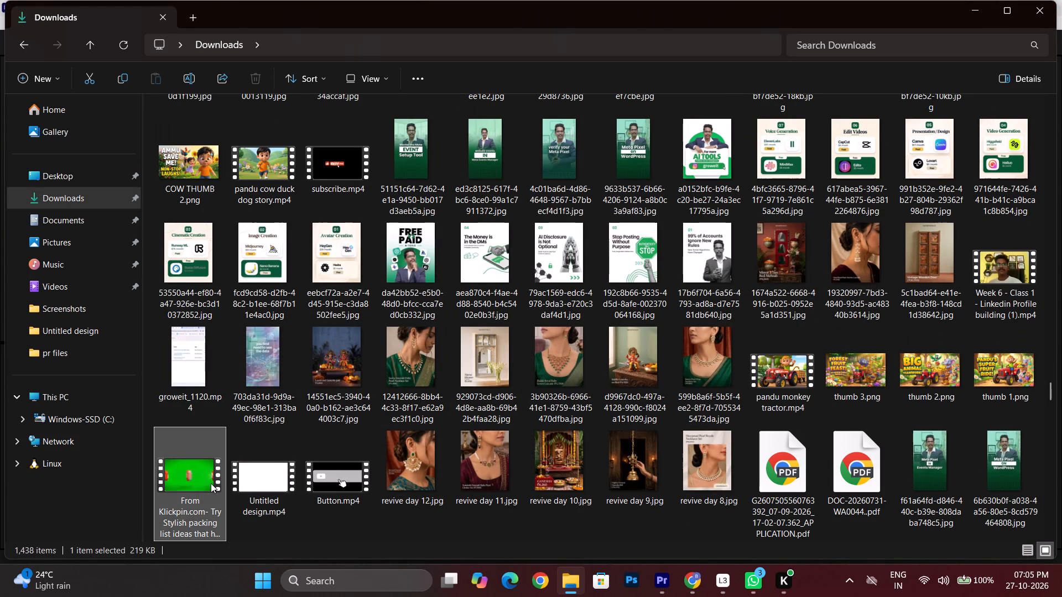
left_click_drag(188, 473, 668, 585)
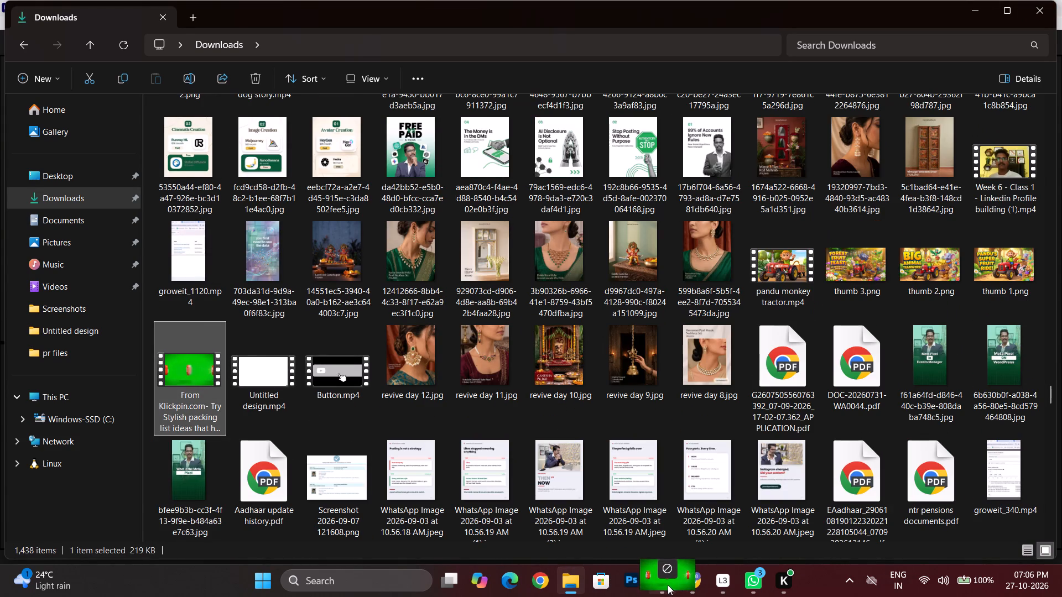
left_click_drag(668, 585, 224, 424)
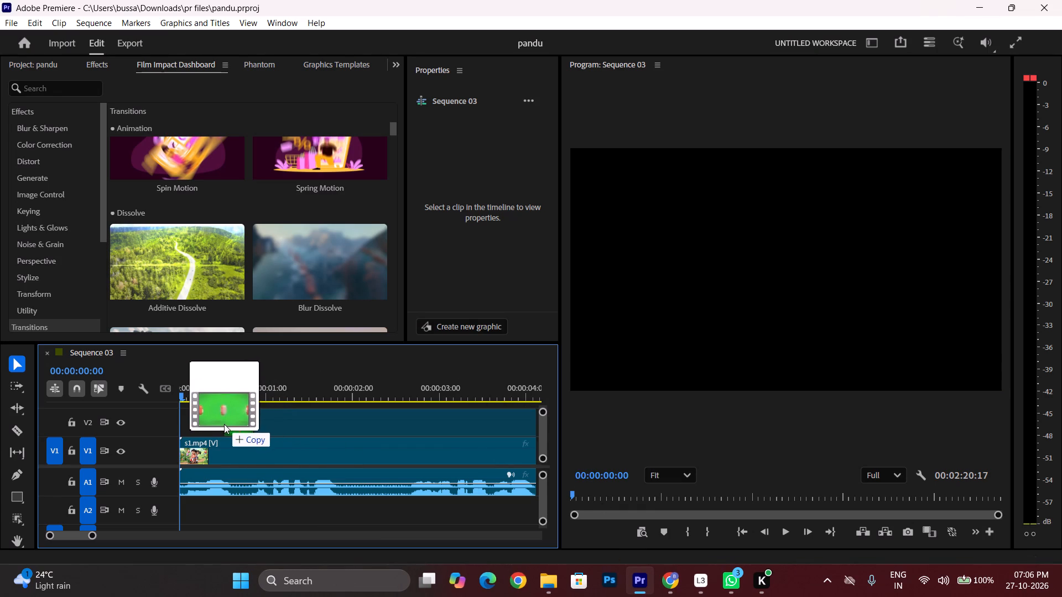
left_click_drag(224, 424, 176, 443)
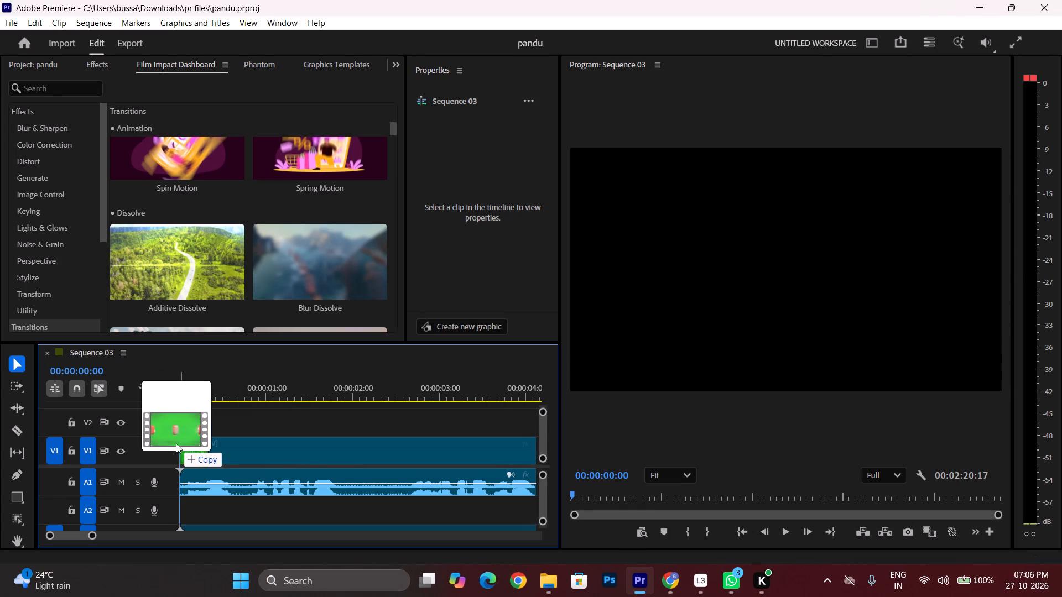
left_click_drag(176, 443, 178, 426)
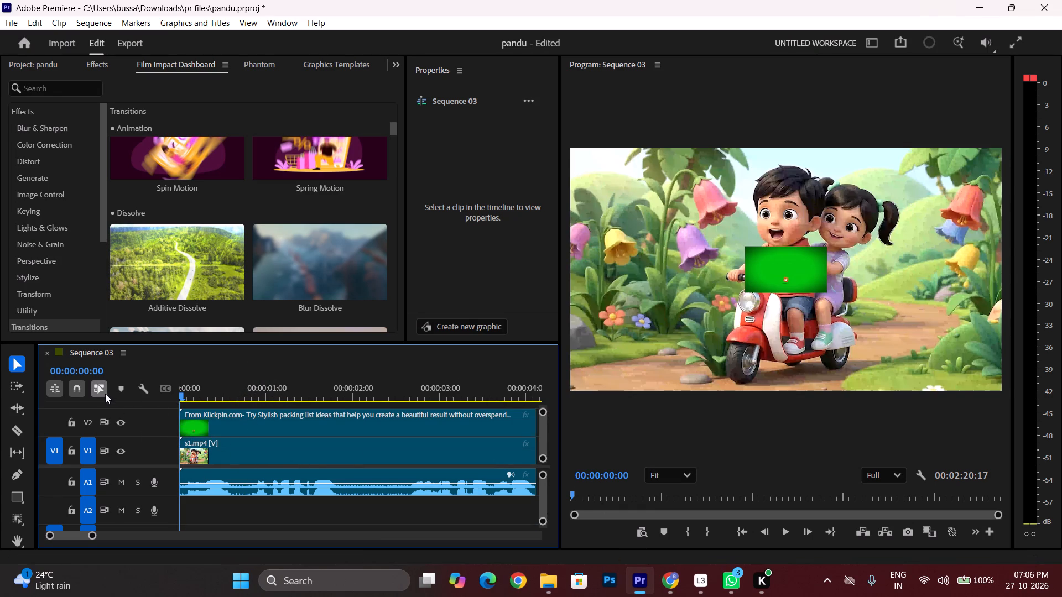
Move the green-screen clip's audio up to track A2, directly beneath the s1.mp4 audio, keeping it at the sequence start.
left_click(255, 417)
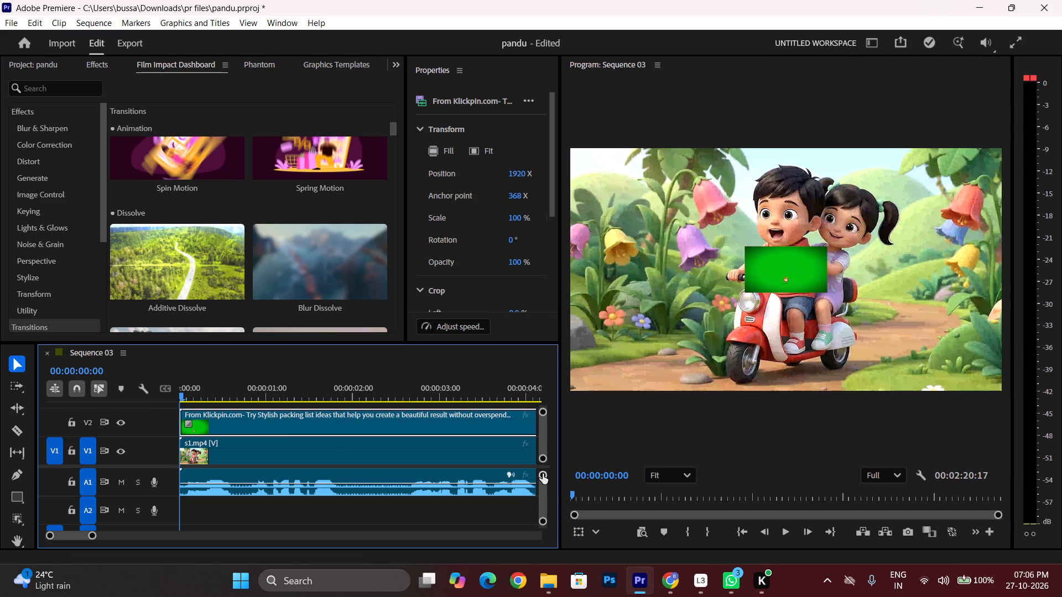
left_click_drag(543, 474, 537, 489)
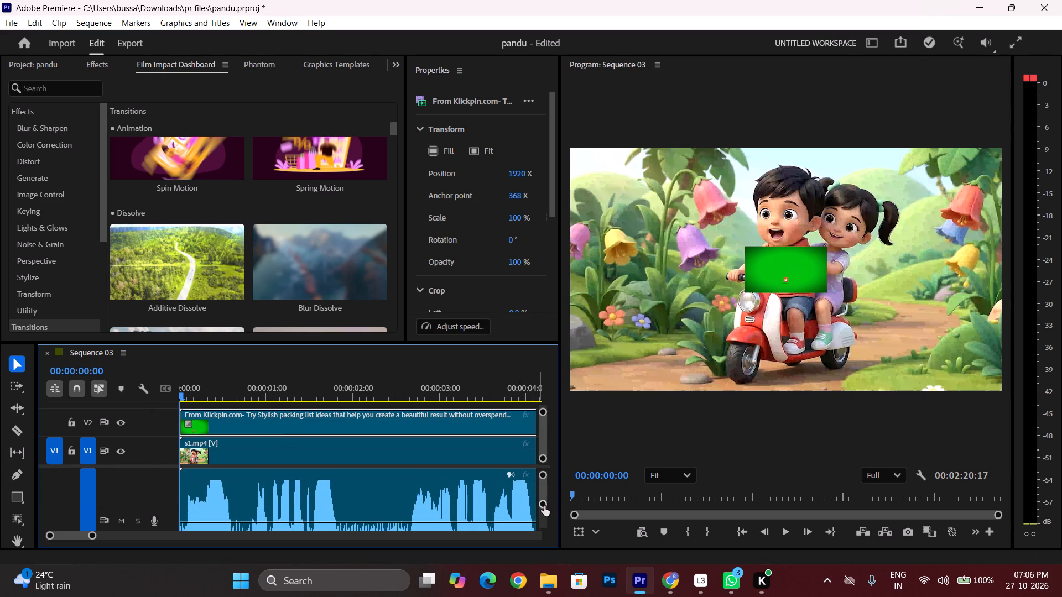
left_click_drag(544, 506, 544, 521)
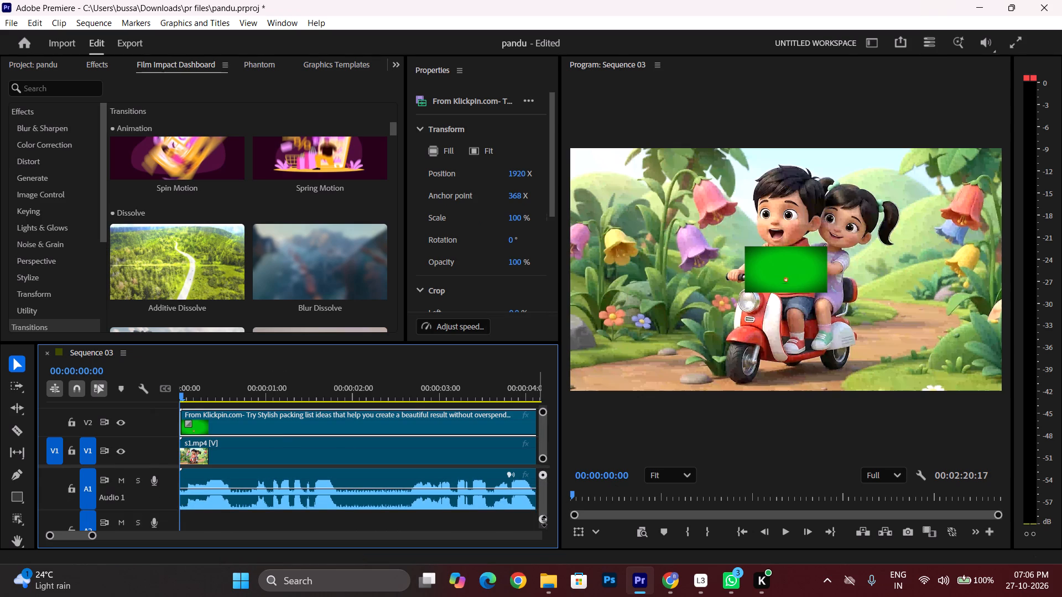
left_click_drag(544, 521, 541, 523)
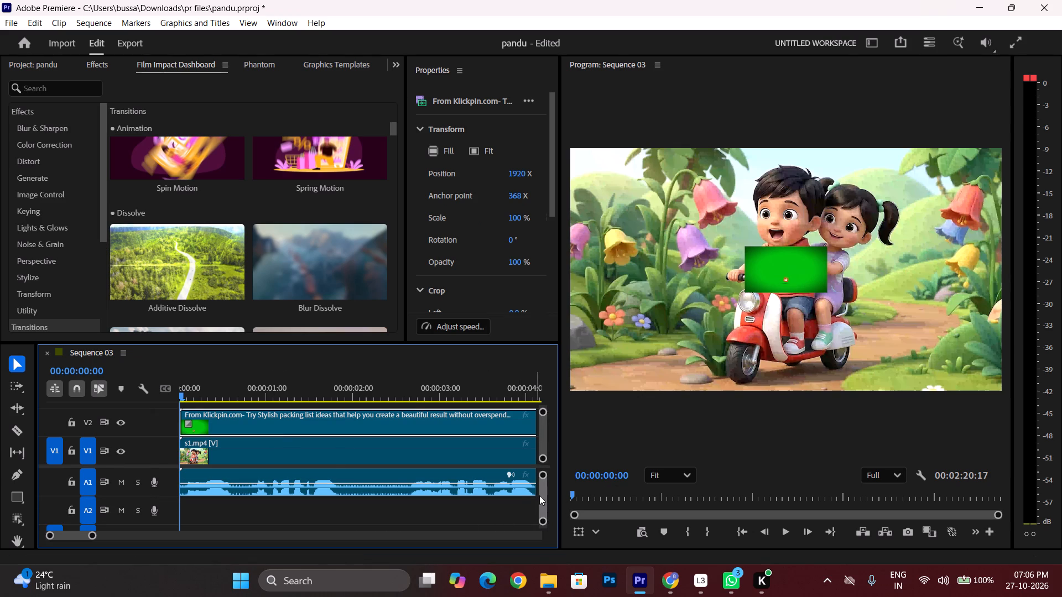
left_click(539, 495)
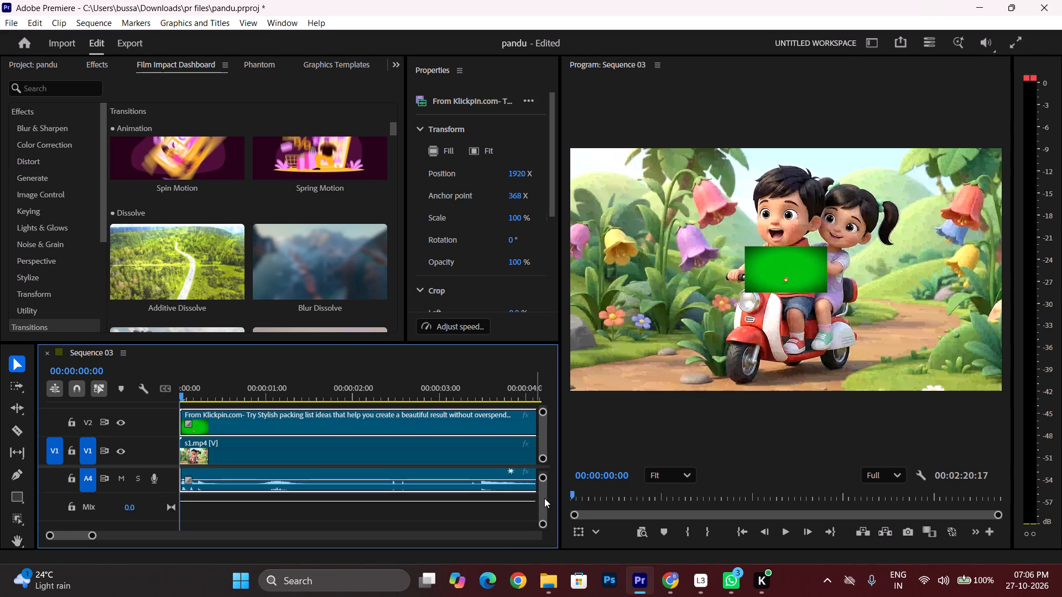
left_click_drag(359, 527, 373, 511)
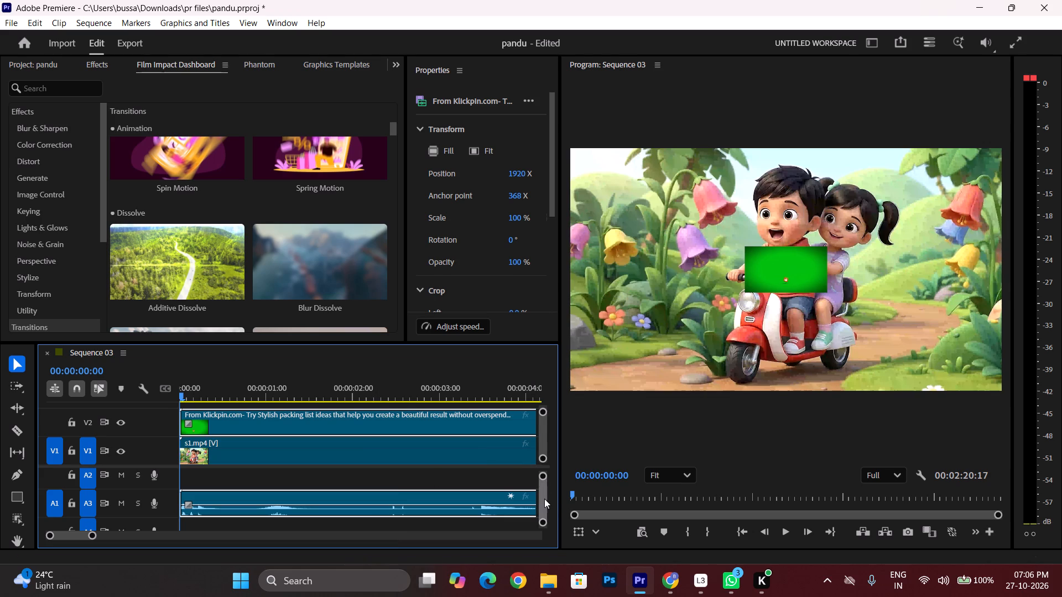
left_click_drag(544, 498, 544, 491)
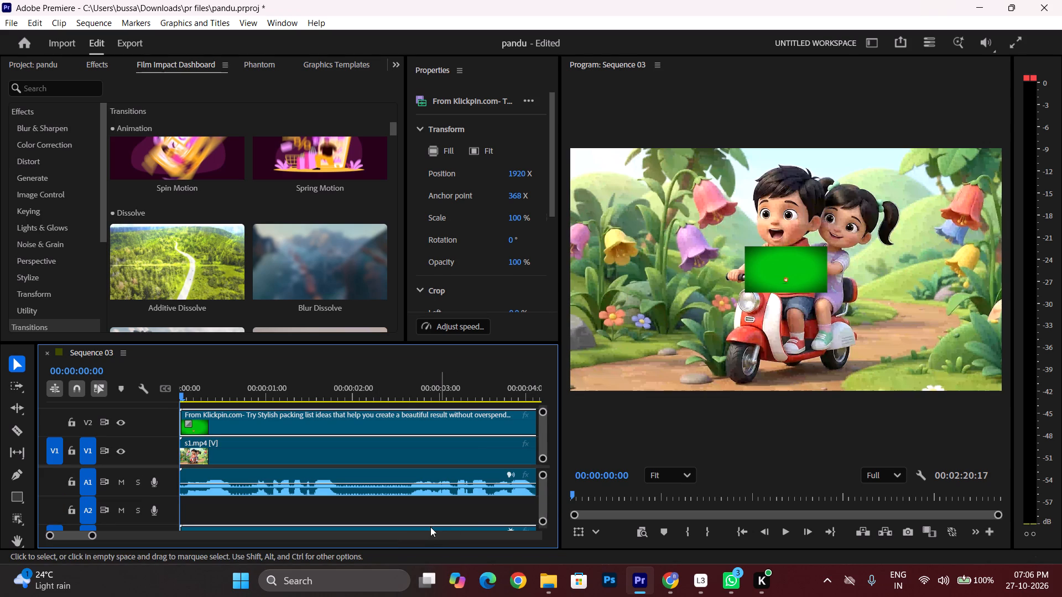
left_click_drag(430, 527, 434, 516)
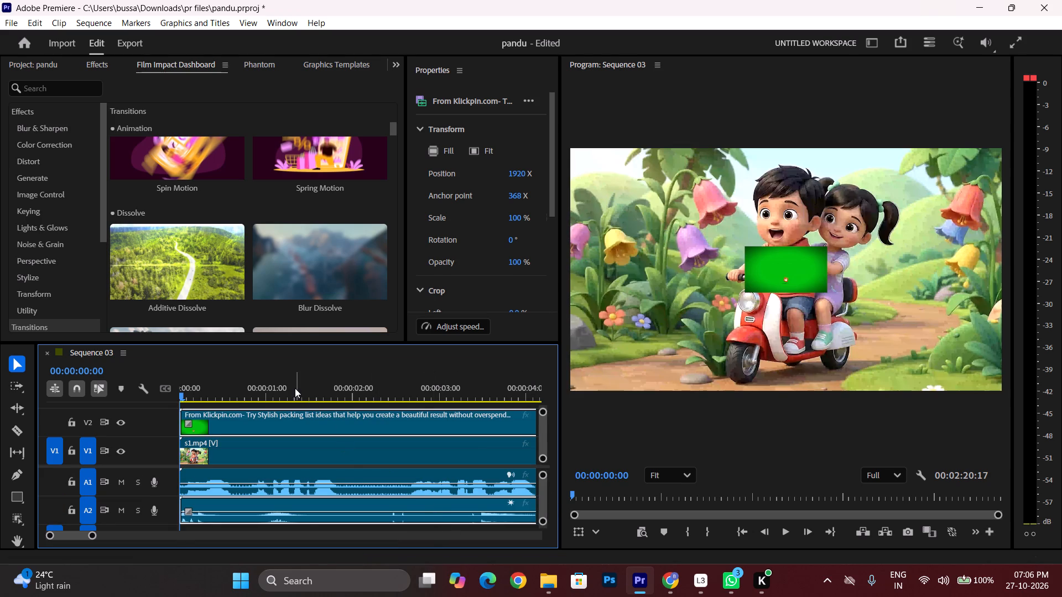
Play Sequence 03 from 00:00:00:00 to preview the subscribe overlay over s1.mp4.
key("space")
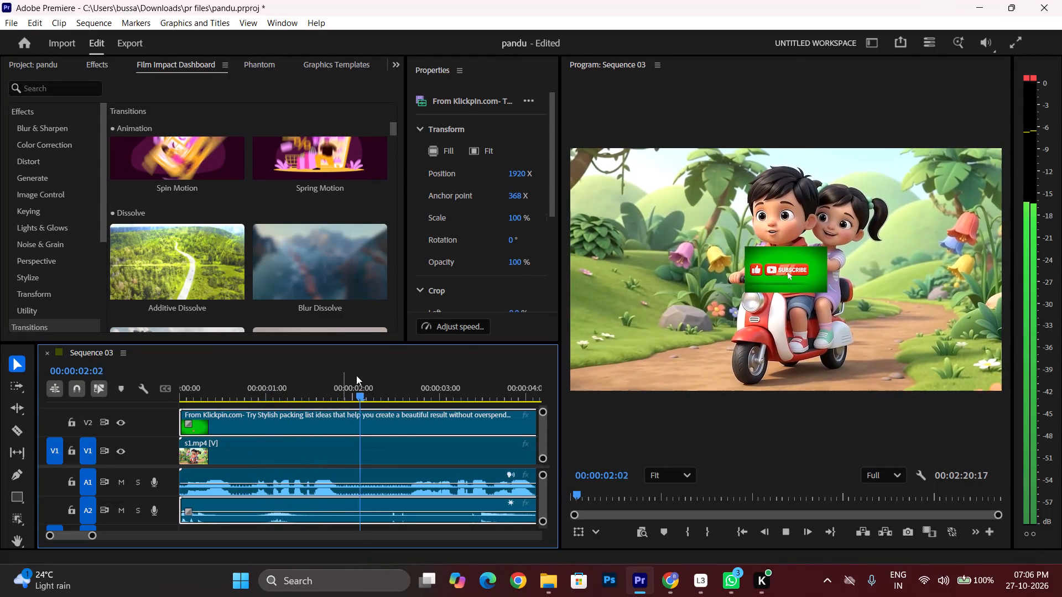
key("space")
Set the green-screen subscribe clip's speed to 150%.
left_click(458, 330)
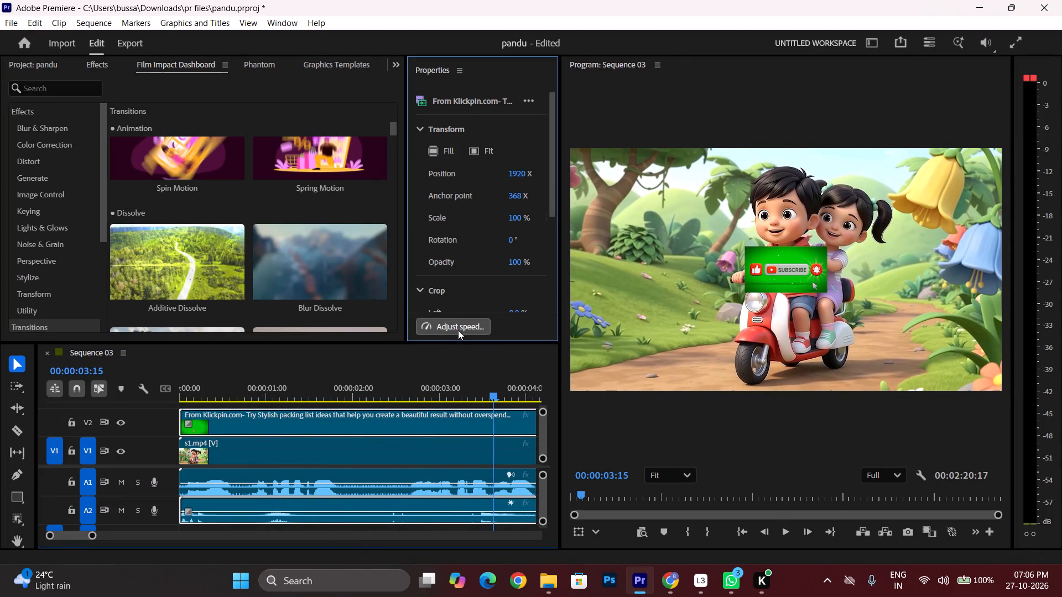
type("150")
key("Return")
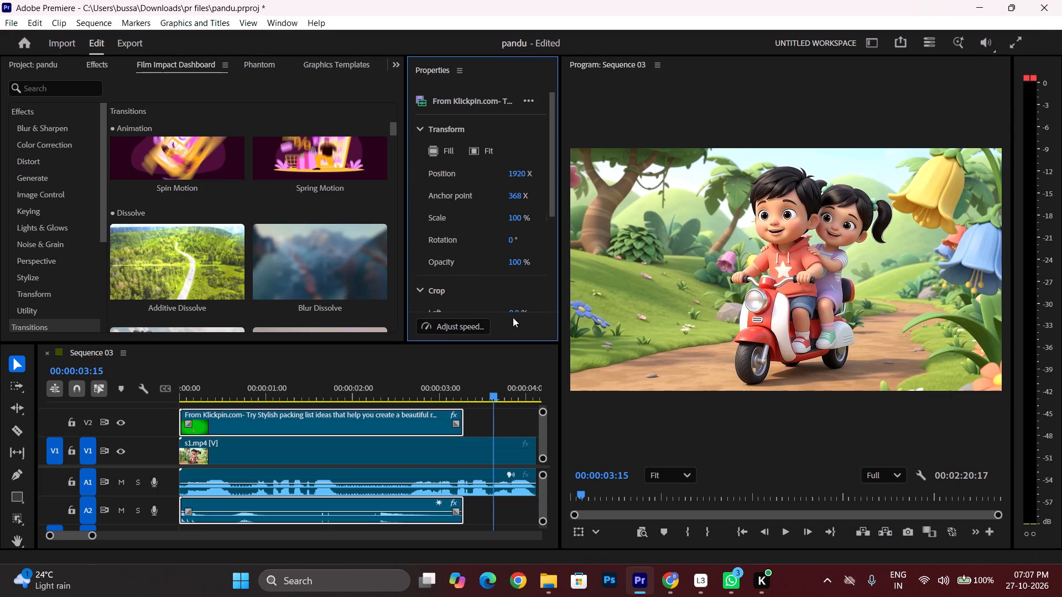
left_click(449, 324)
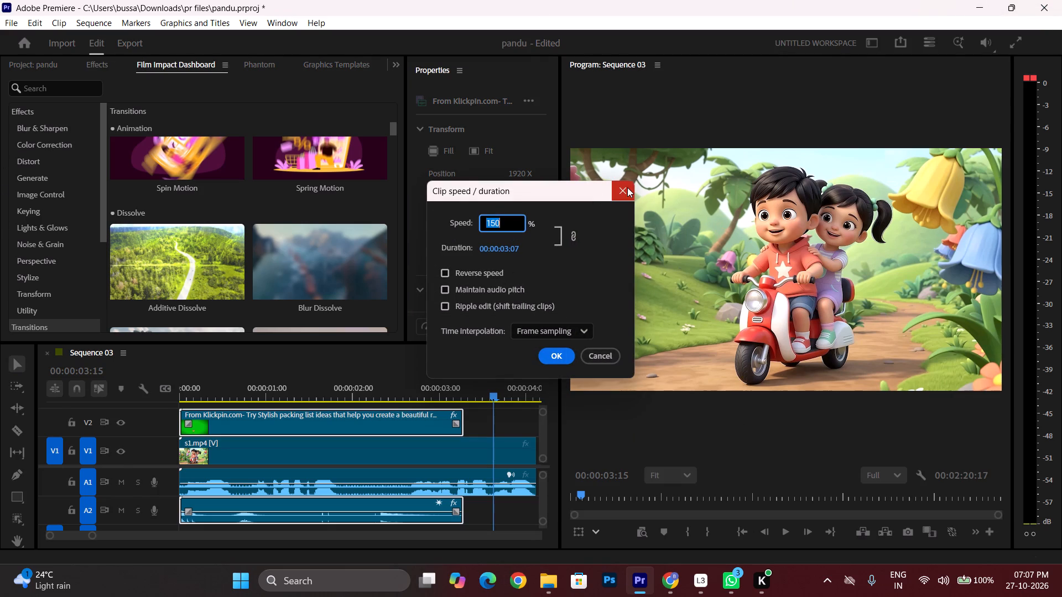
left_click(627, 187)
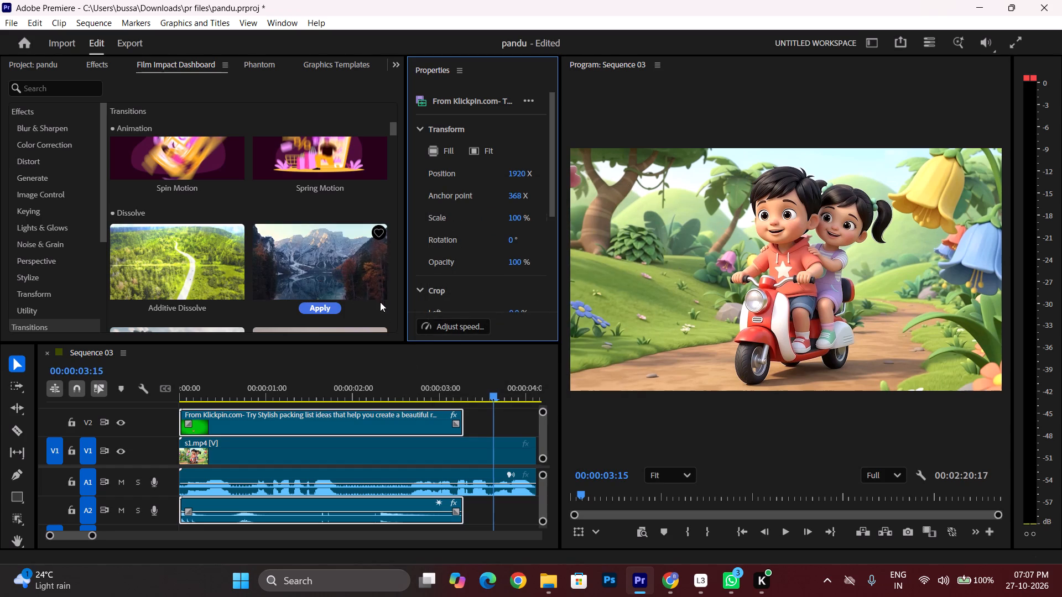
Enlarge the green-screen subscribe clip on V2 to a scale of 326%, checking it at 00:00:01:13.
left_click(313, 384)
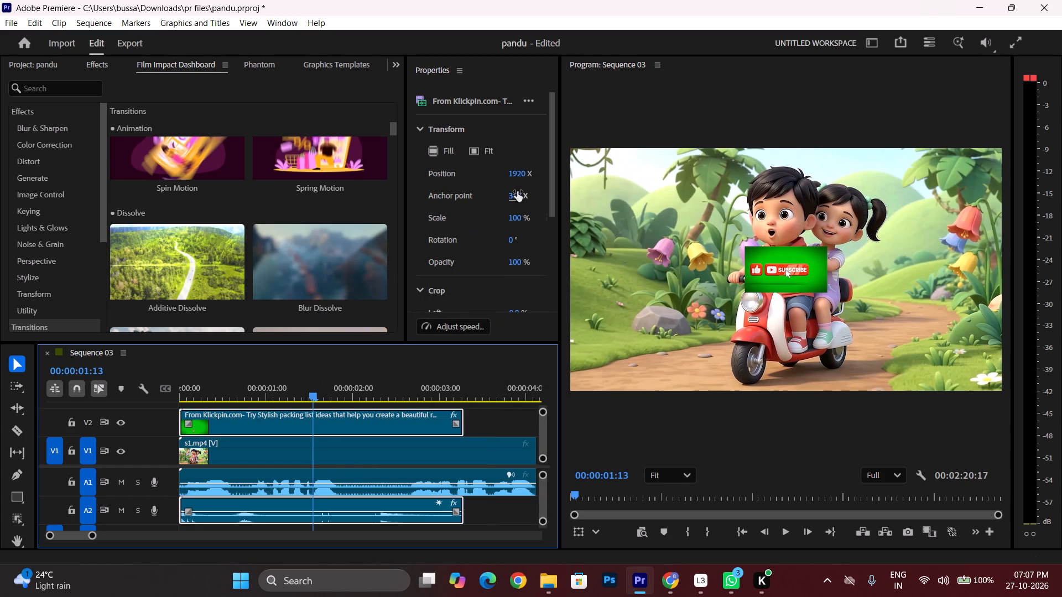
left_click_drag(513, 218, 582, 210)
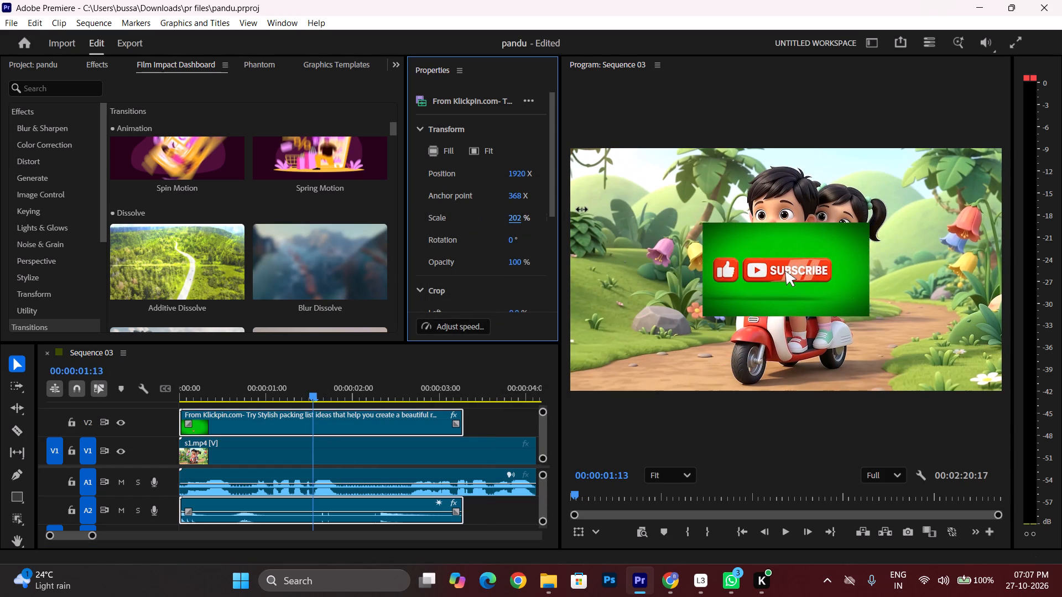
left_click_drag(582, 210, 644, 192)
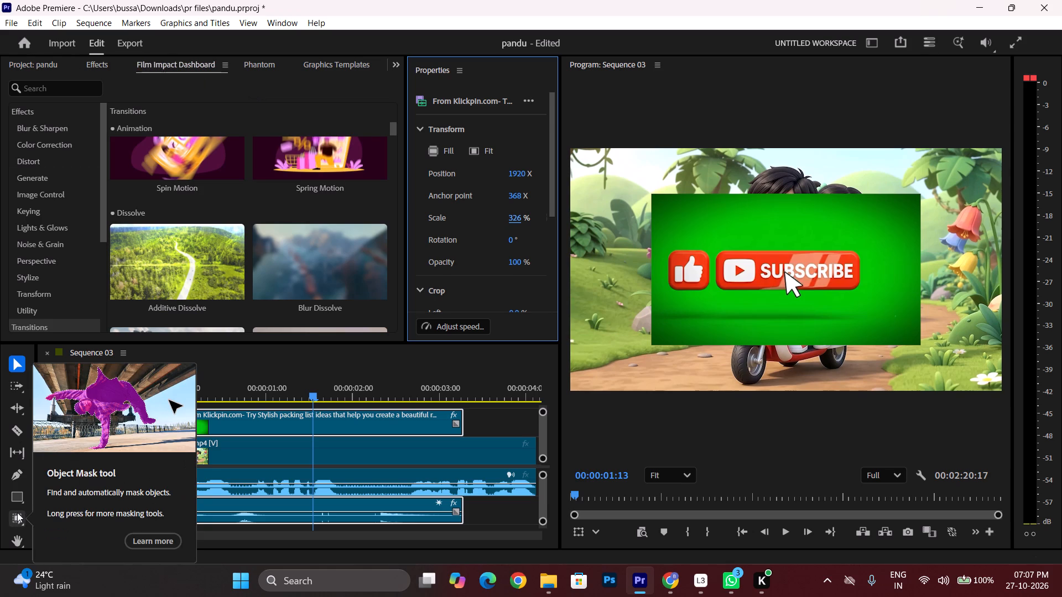
Find the Ultra Key effect and apply it to the green-screen subscribe clip on V2, with the playhead at the sequence start.
left_click_drag(259, 398, 155, 409)
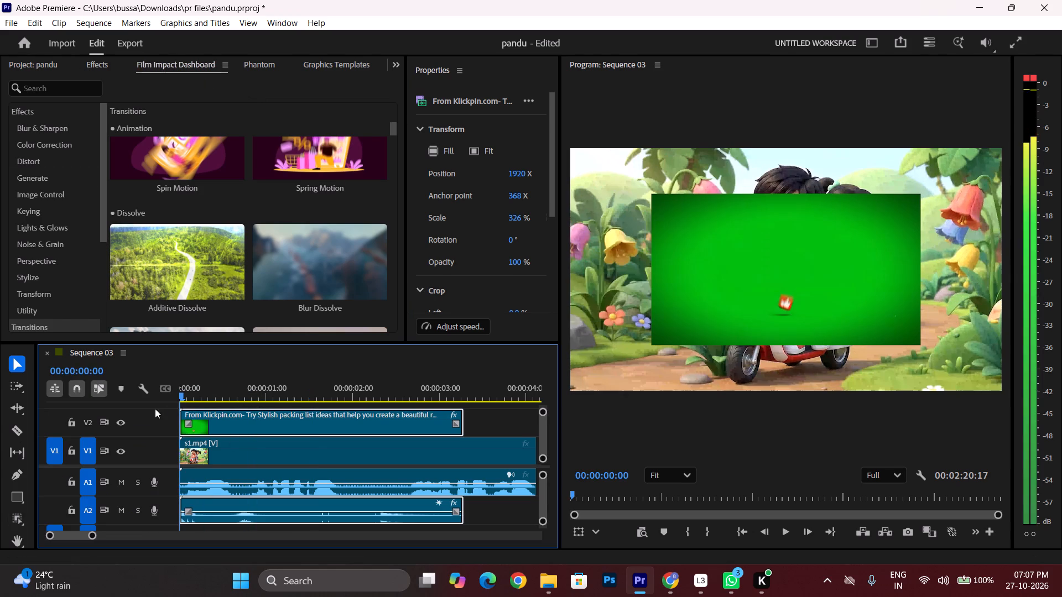
left_click_drag(155, 409, 154, 409)
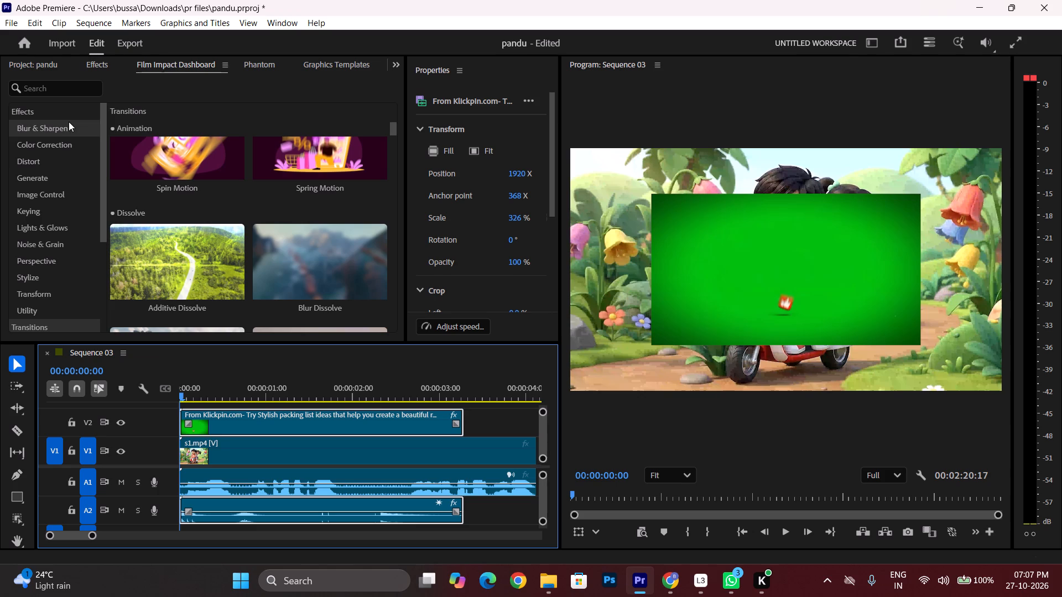
left_click(95, 62)
left_click(101, 90)
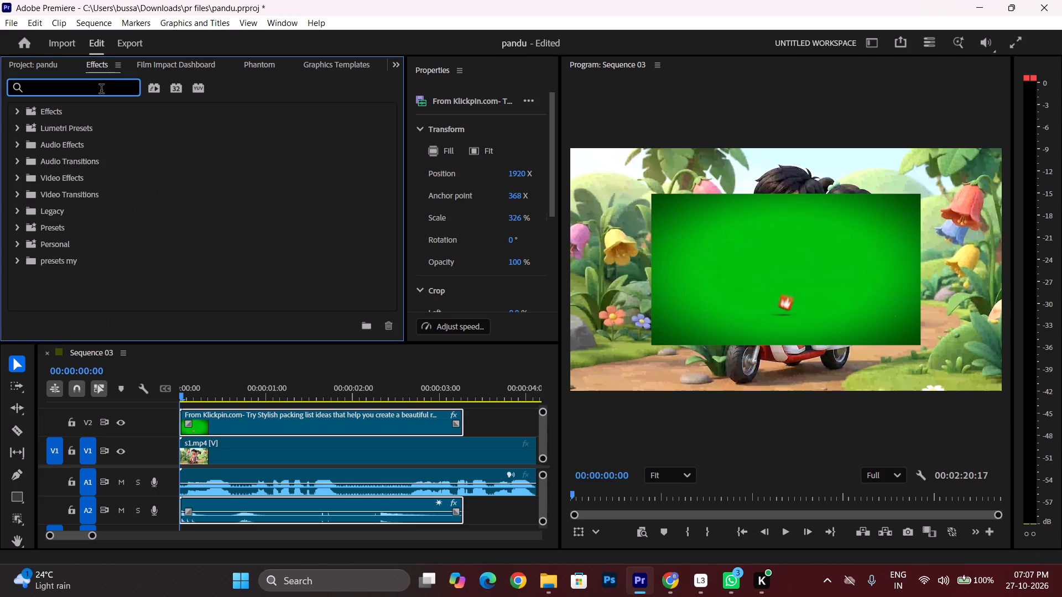
key("u")
key("l")
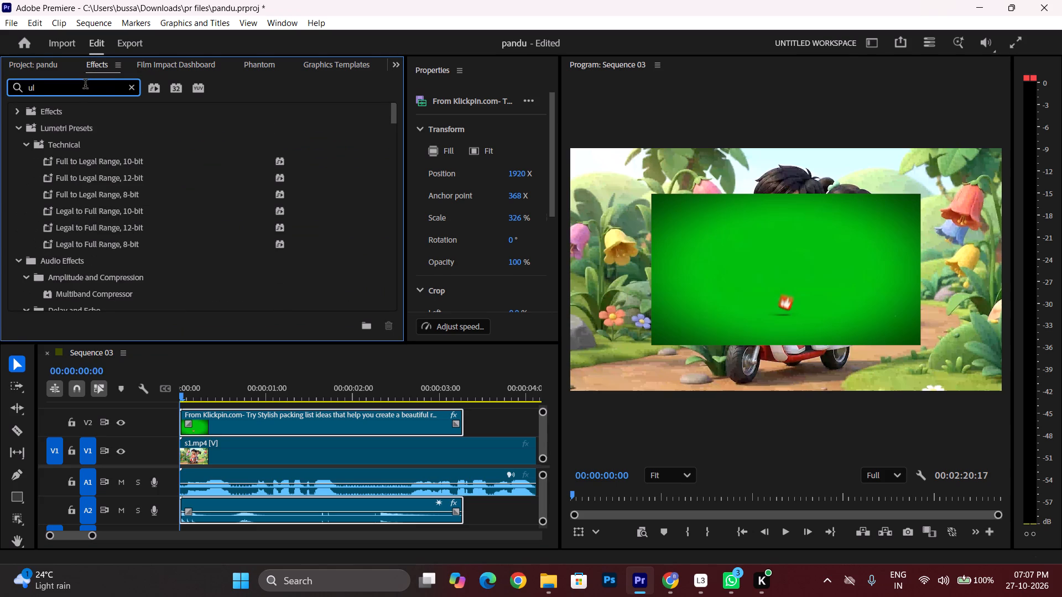
type("tr")
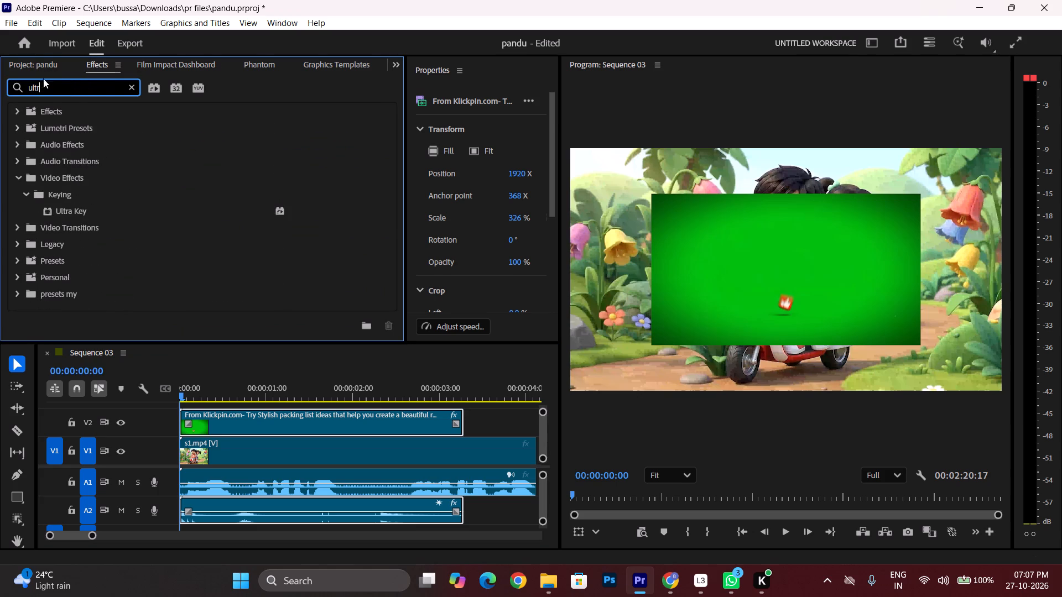
left_click_drag(71, 210, 258, 411)
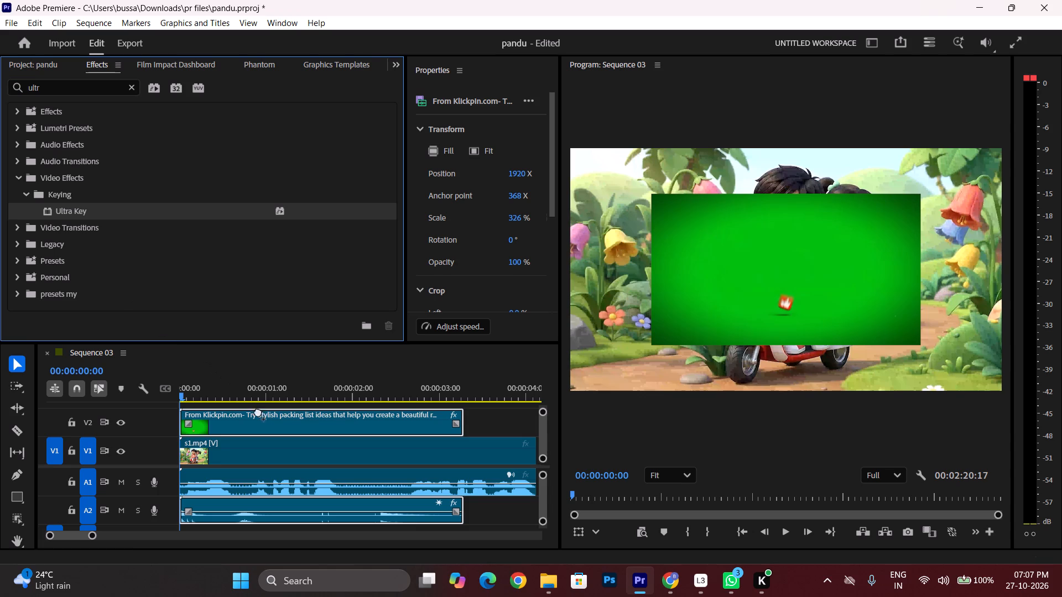
left_click_drag(258, 411, 261, 425)
Set the subscribe clip's Ultra Key colour by sampling the green background near its upper-left corner.
left_click(391, 62)
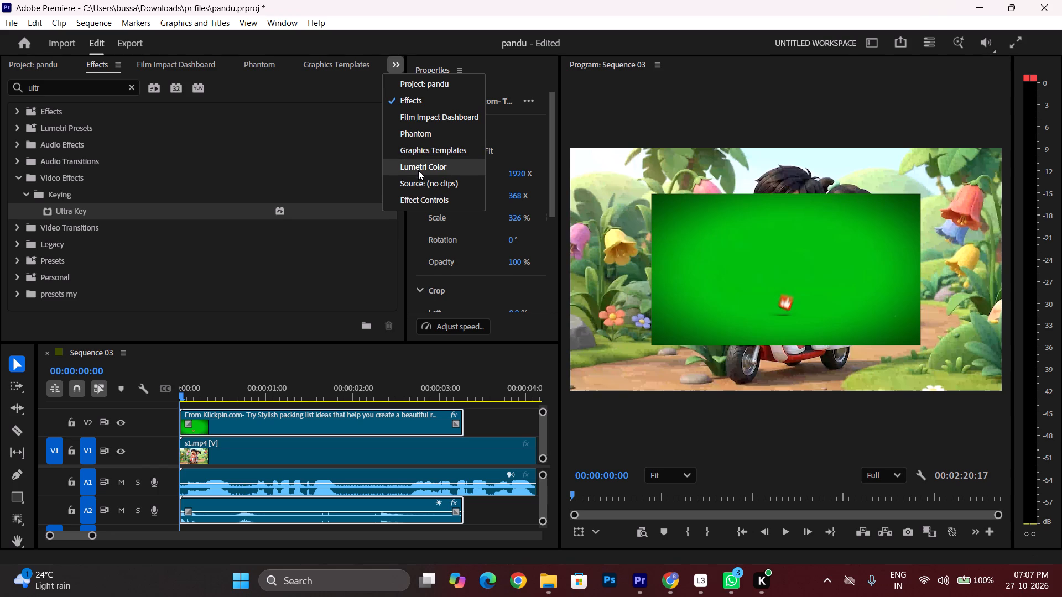
left_click_drag(431, 209, 430, 209)
left_click_drag(430, 209, 426, 202)
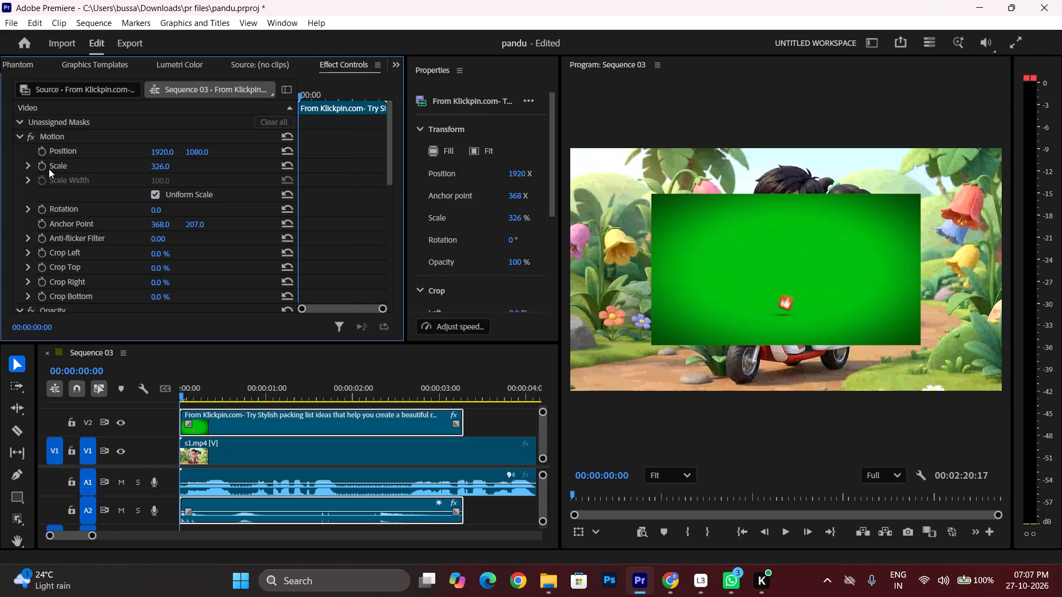
scroll(105, 222, "down", 12)
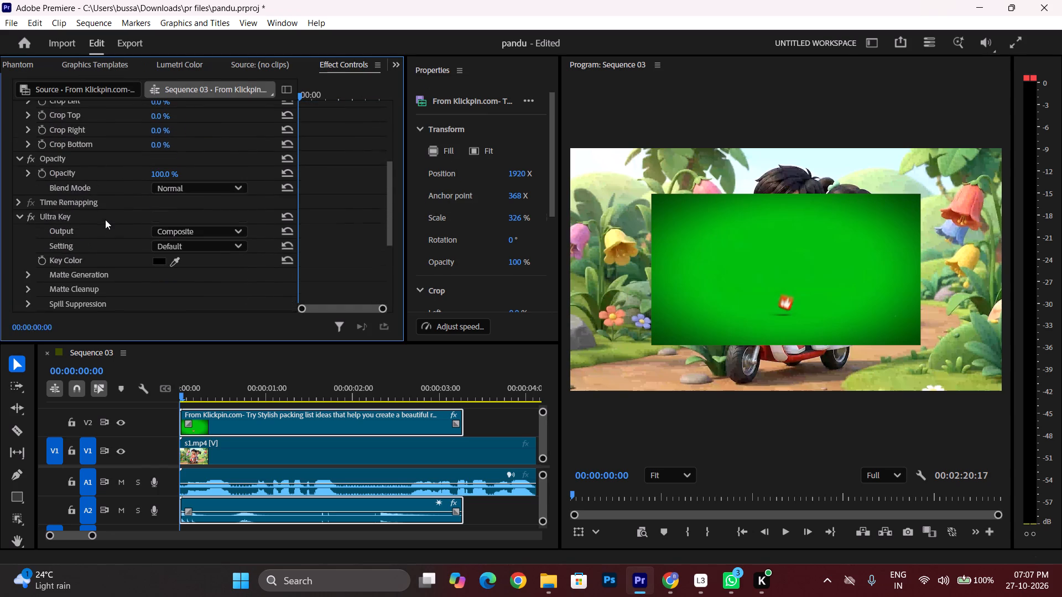
scroll(105, 219, "down", 2)
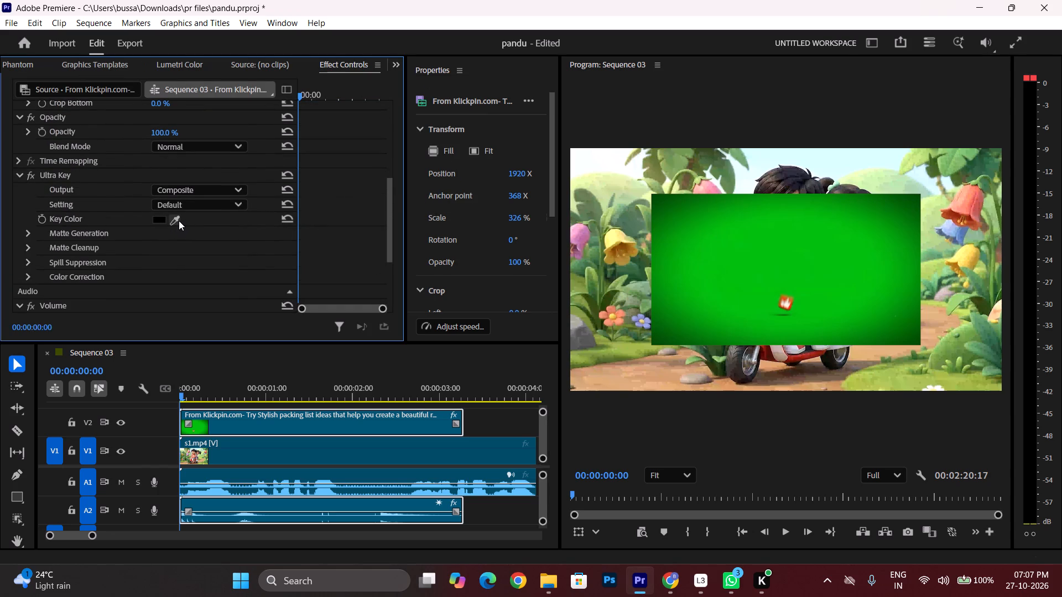
left_click(176, 219)
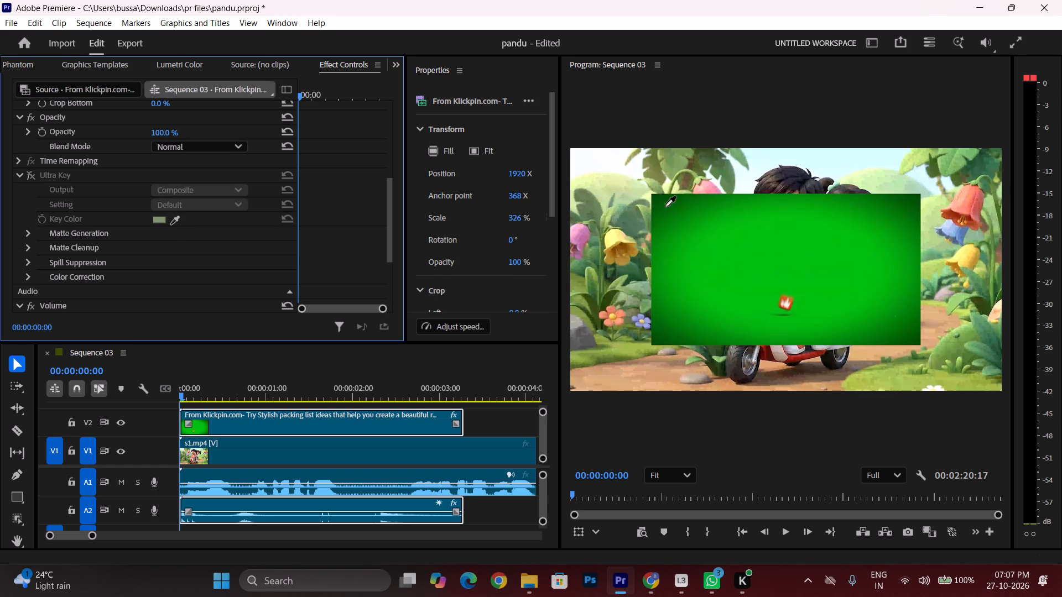
left_click(695, 223)
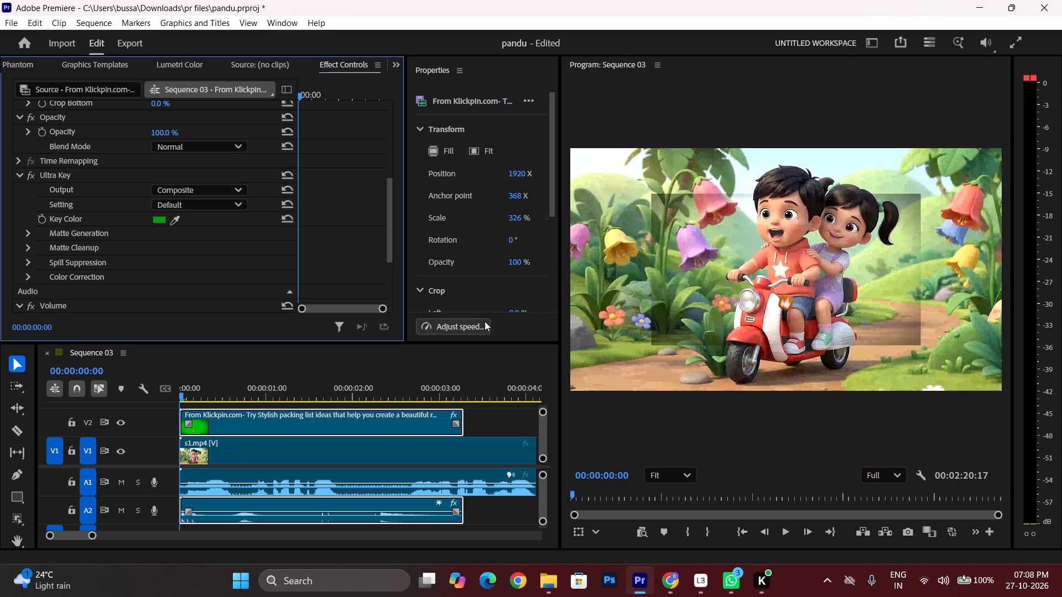
Increase the subscribe clip's scale to 374%.
scroll(149, 260, "up", 4)
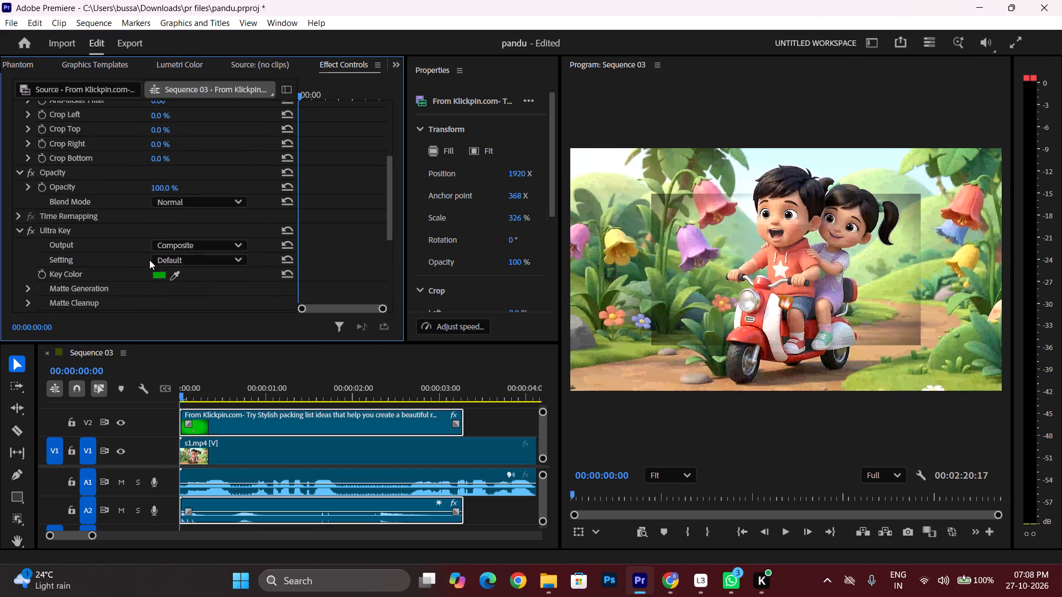
scroll(148, 258, "up", 1)
scroll(148, 258, "down", 1)
scroll(148, 258, "up", 2)
scroll(147, 258, "down", 2)
scroll(147, 258, "up", 12)
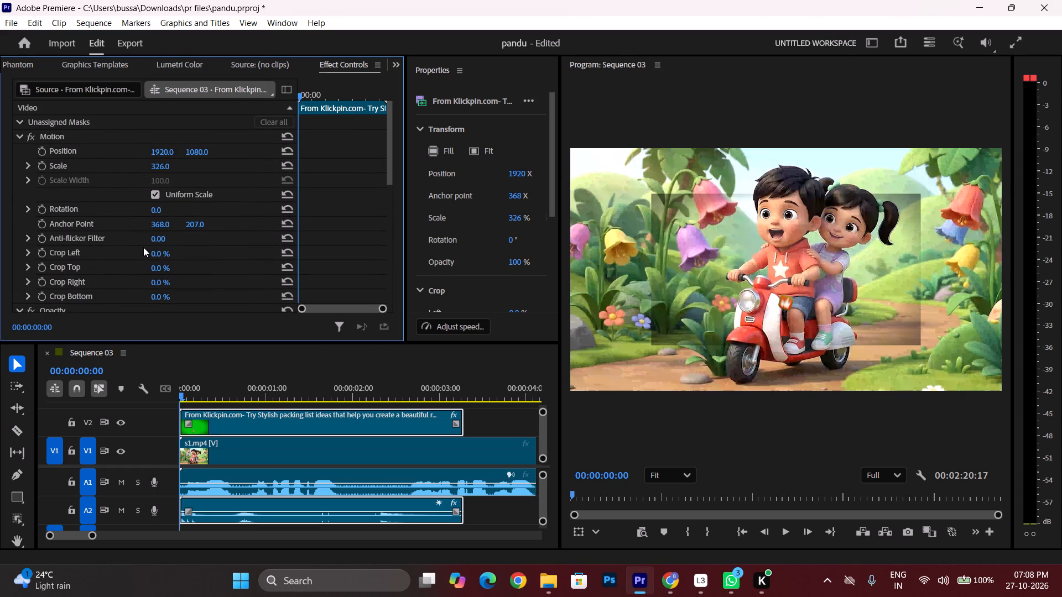
scroll(144, 245, "up", 2)
left_click_drag(158, 164, 192, 166)
Play the keyed subscribe overlay over s1.mp4 and step back frame by frame to examine its animation and background.
key("space")
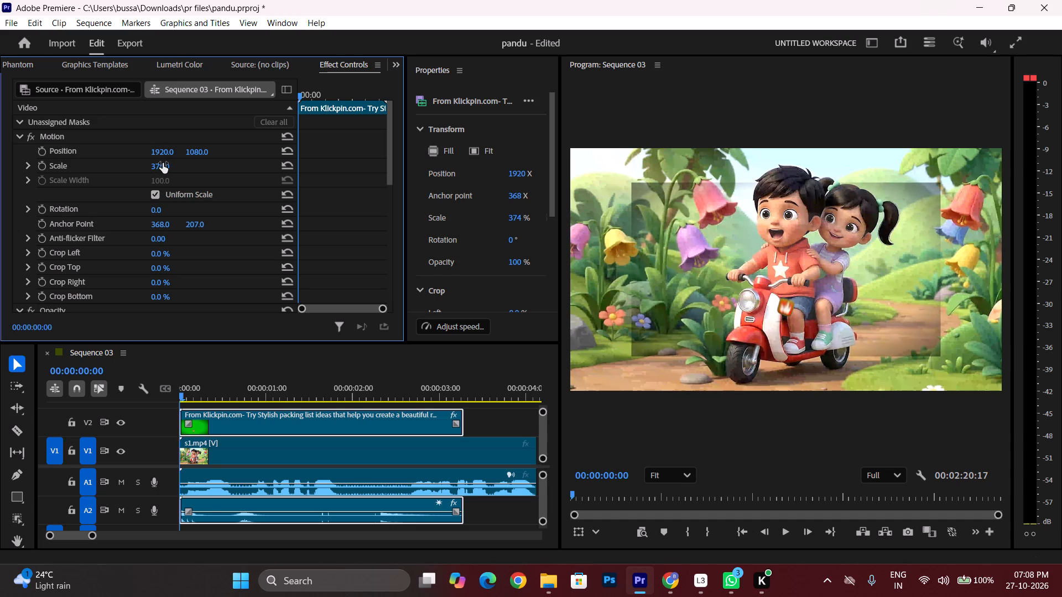
key("space")
key("space")
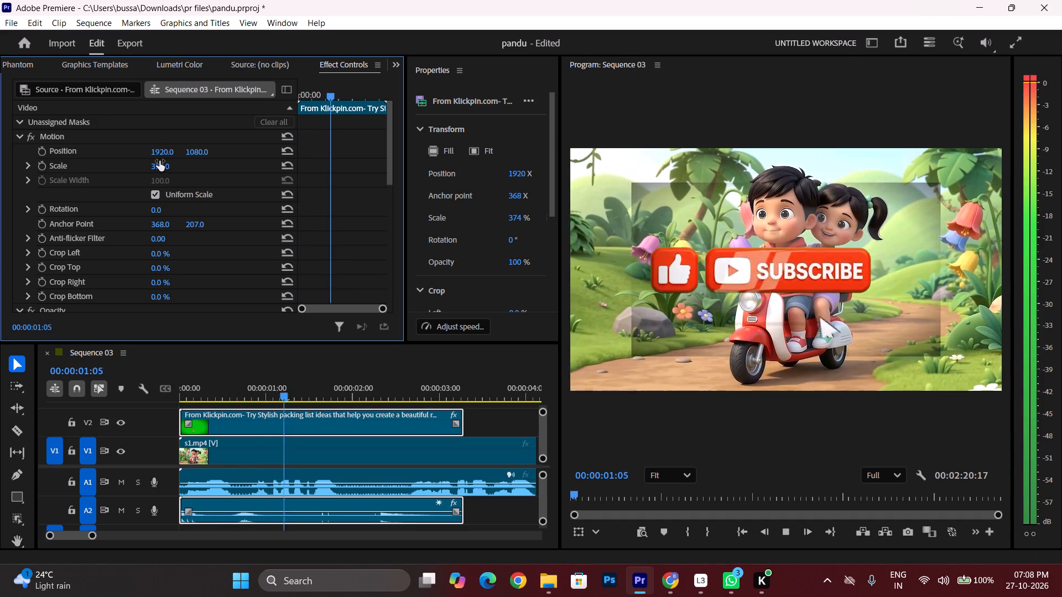
key("space")
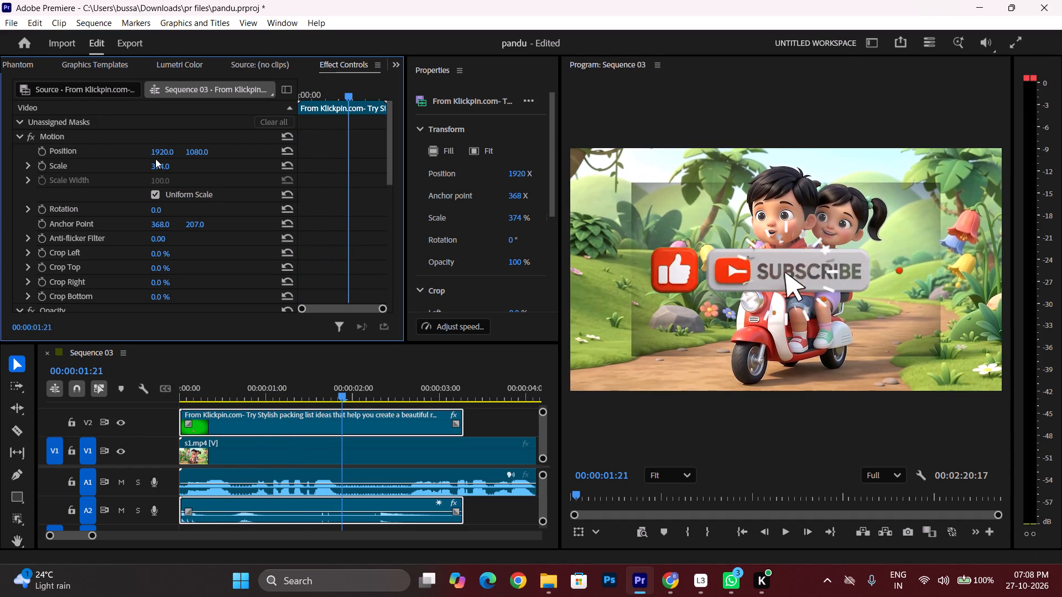
key("Left")
key("Left")
key("Left")
key("Left")
key("Left")
key("Left")
key("Left")
key("Left")
key("Left")
key("Left")
key("Left")
key("Left")
key("Left")
key("Left")
key("Left")
key("Left")
key("Left")
key("Left")
key("Left")
key("Left")
key("Left")
key("Left")
key("Left")
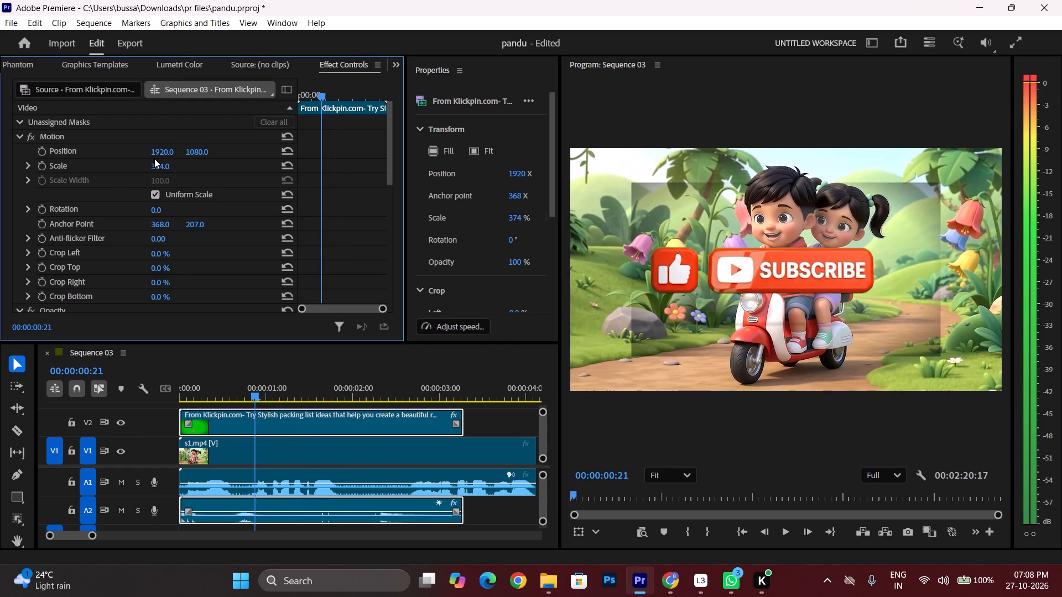
key("Left")
key("Left")
key("Left")
key("Left")
key("Left")
key("Left")
key("Left")
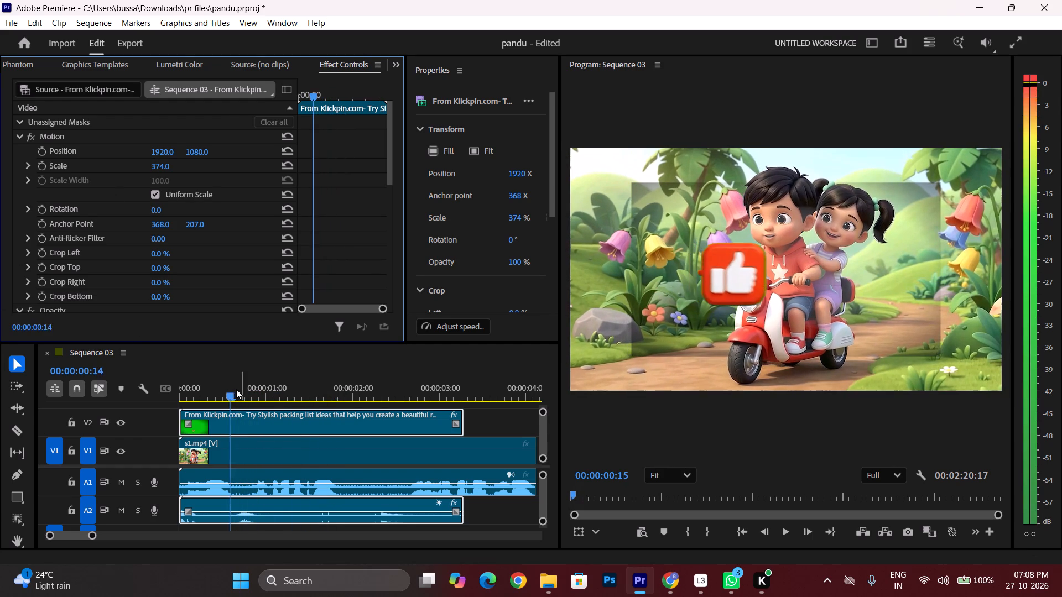
Create an Object Mask on the small red like icon of the subscribe clip at 00:00:00:00.
left_click_drag(236, 389, 148, 419)
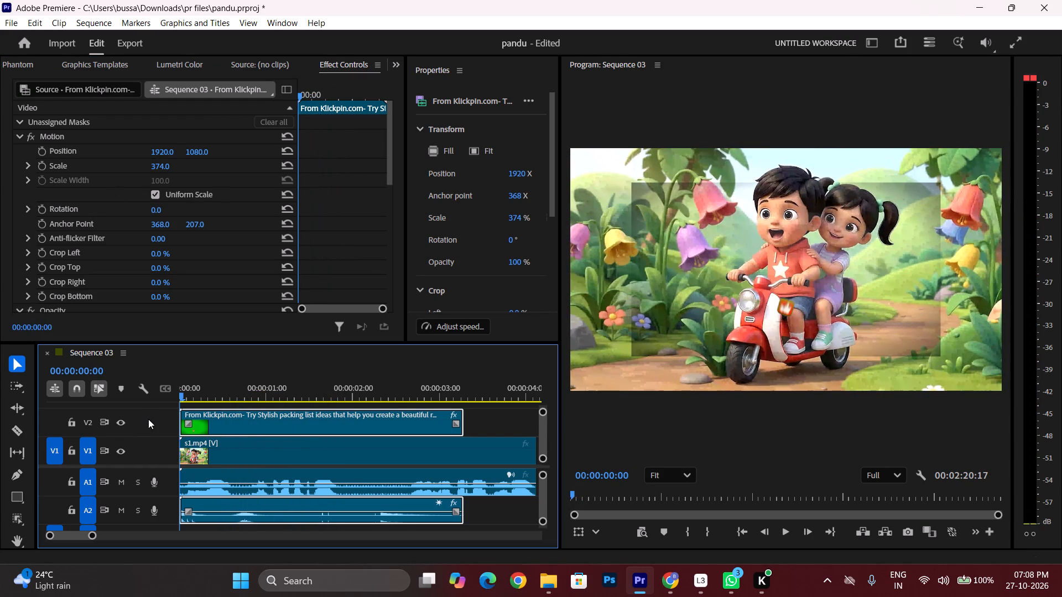
left_click_drag(148, 419, 131, 421)
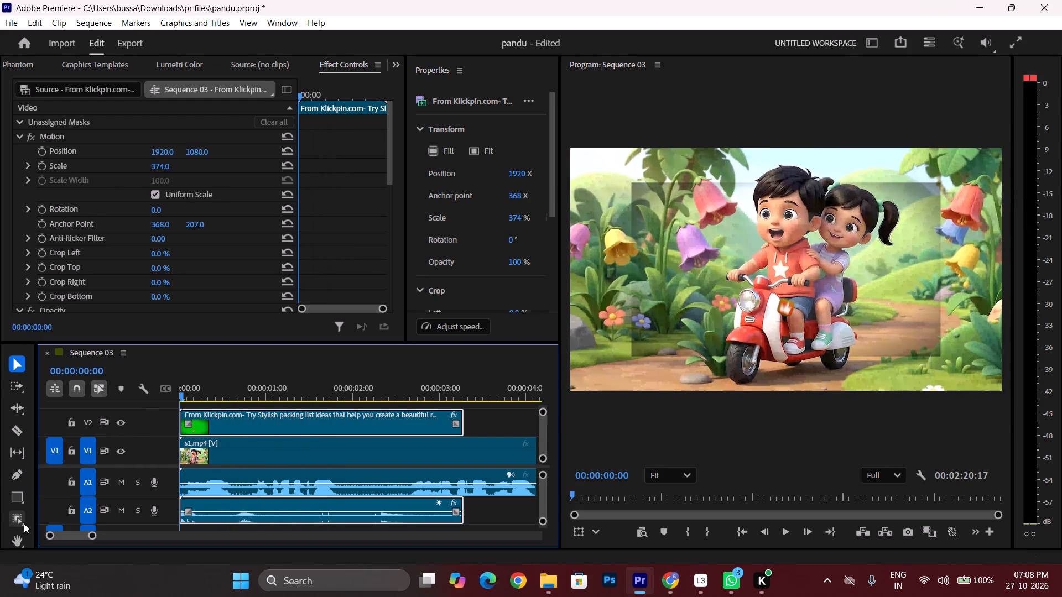
left_click(17, 521)
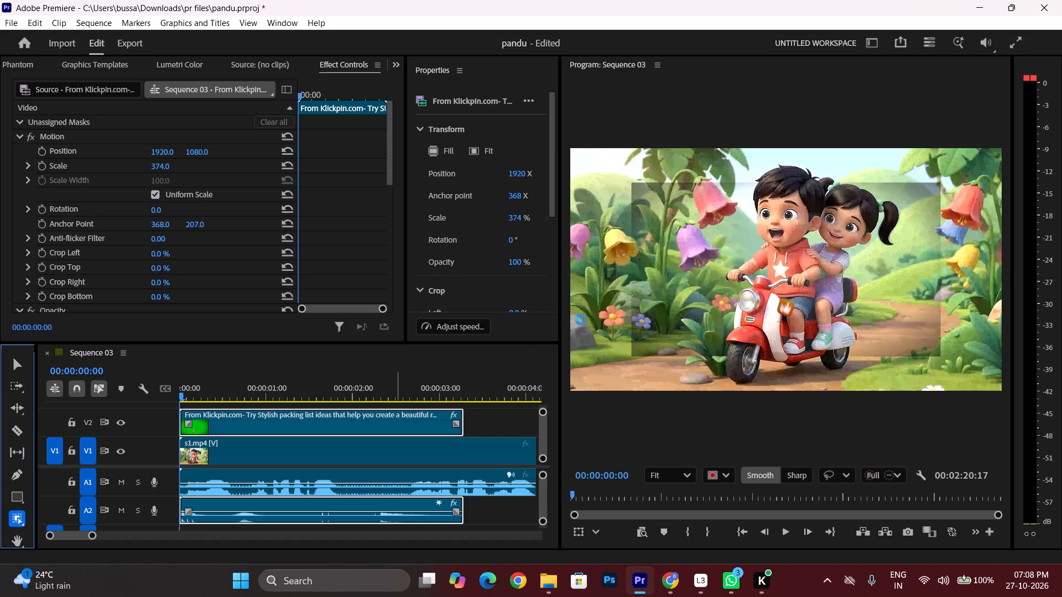
left_click(783, 312)
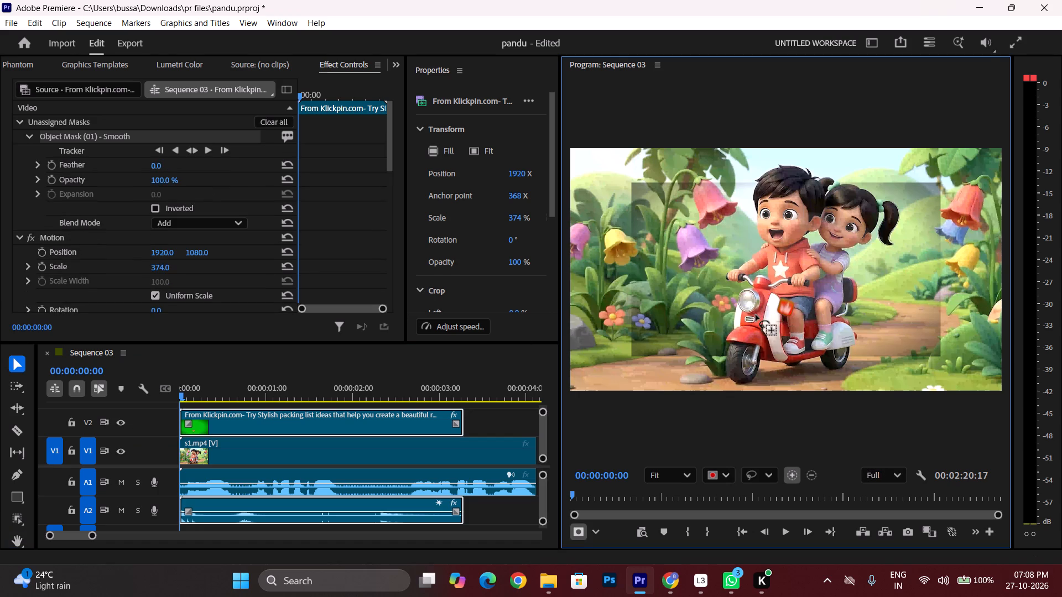
Scrub through the first few frames of Sequence 03 to check the masked like icon over s1.mp4.
key("Right")
key("Right")
key("Right")
key("Right")
left_click_drag(181, 396, 192, 397)
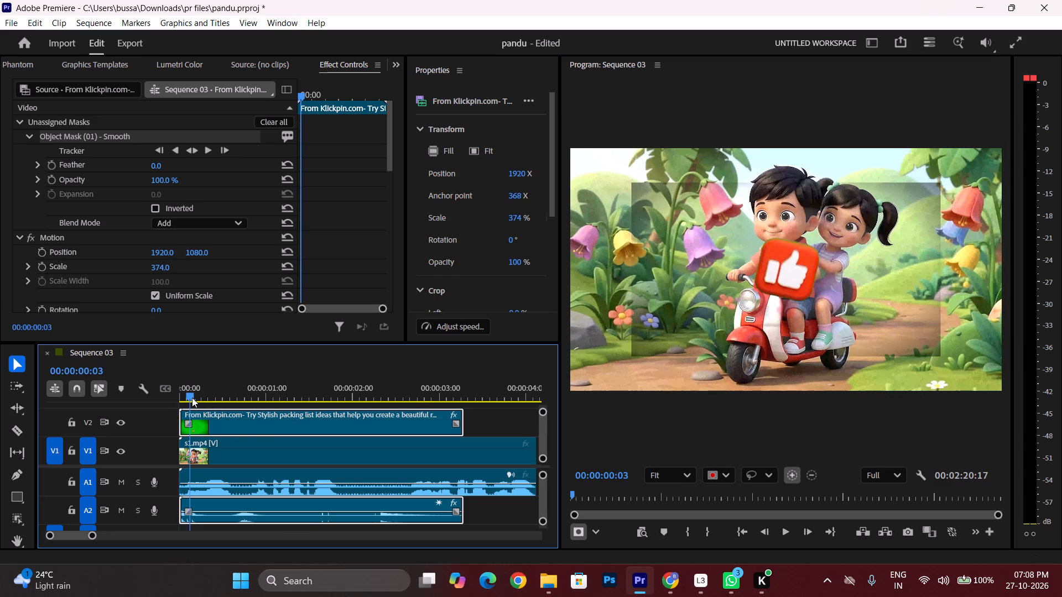
left_click_drag(192, 397, 192, 402)
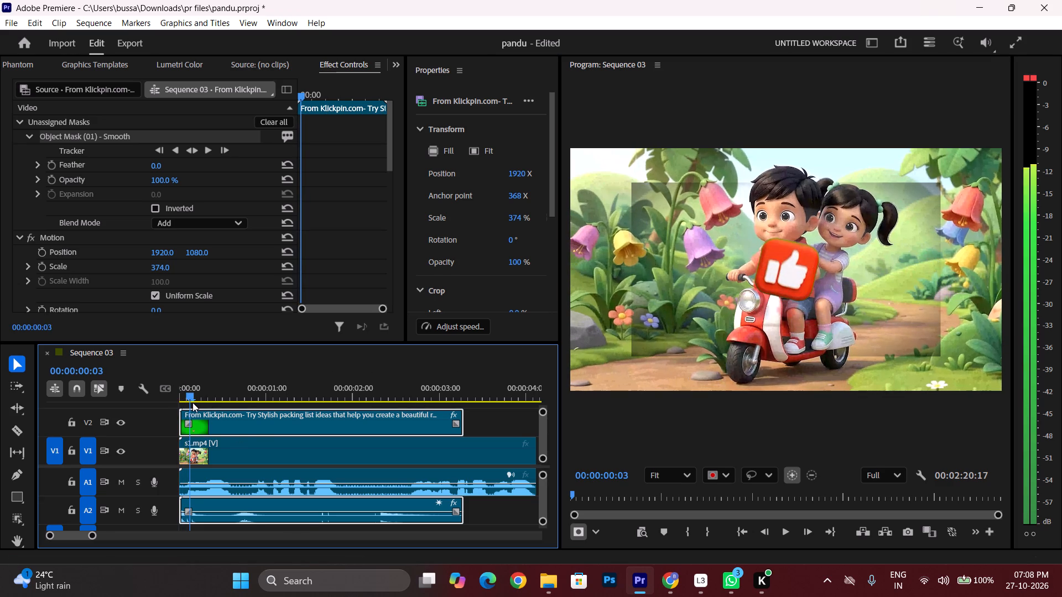
left_click_drag(192, 402, 185, 404)
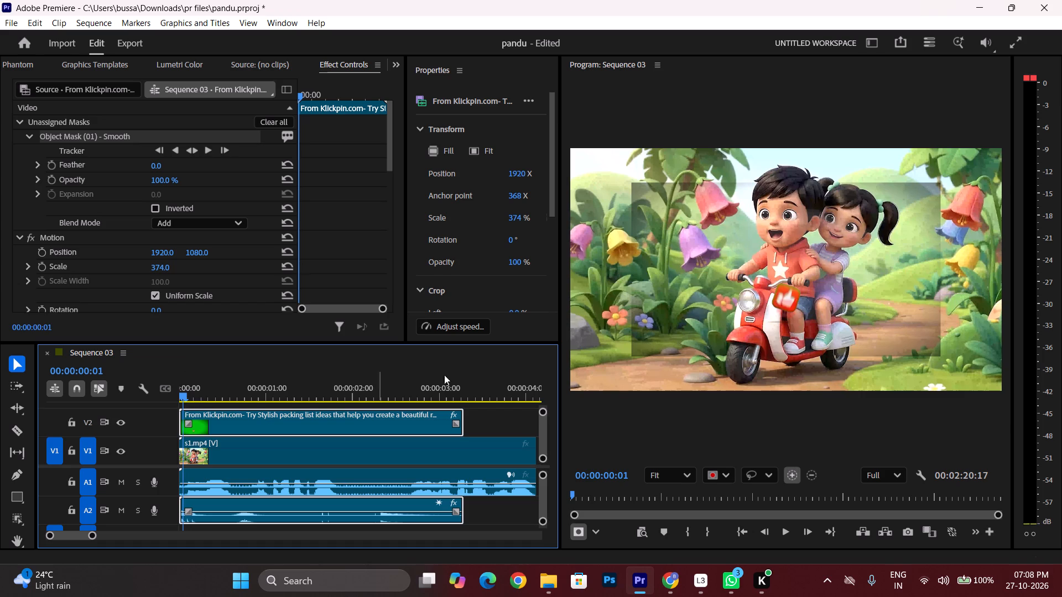
Add the growing red like icon to the subscribe clip's object mask at frames 00:00:00:01, :02, :03 and :06.
left_click(788, 296)
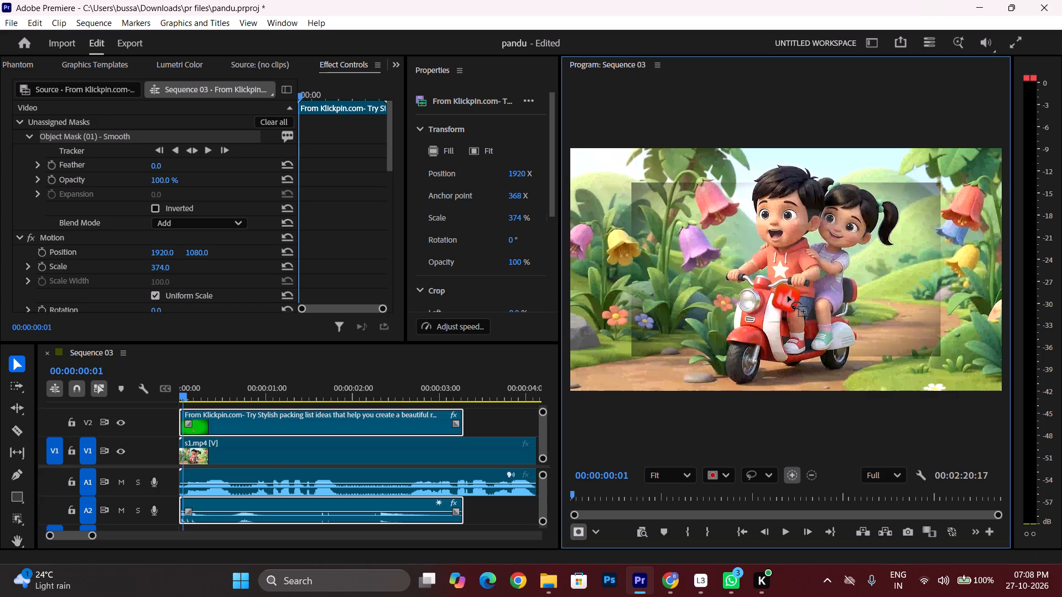
left_click(183, 396)
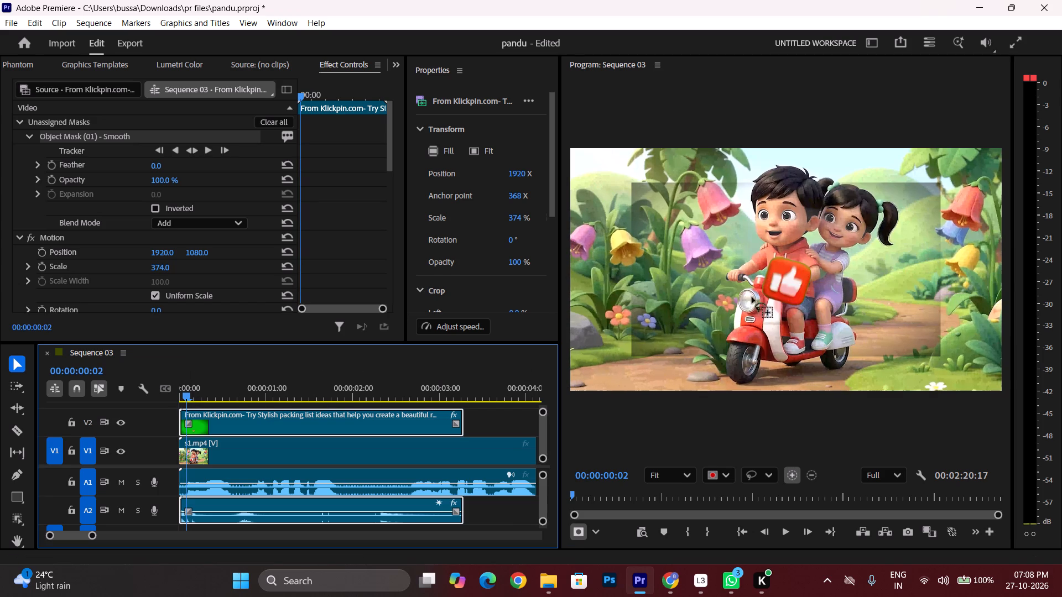
left_click(768, 282)
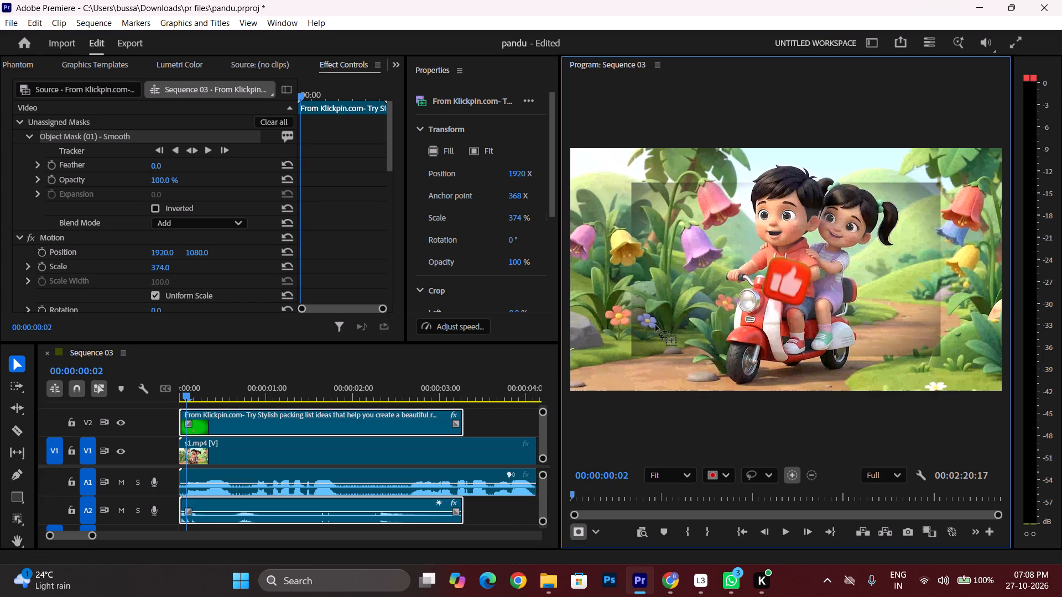
left_click_drag(186, 392, 190, 392)
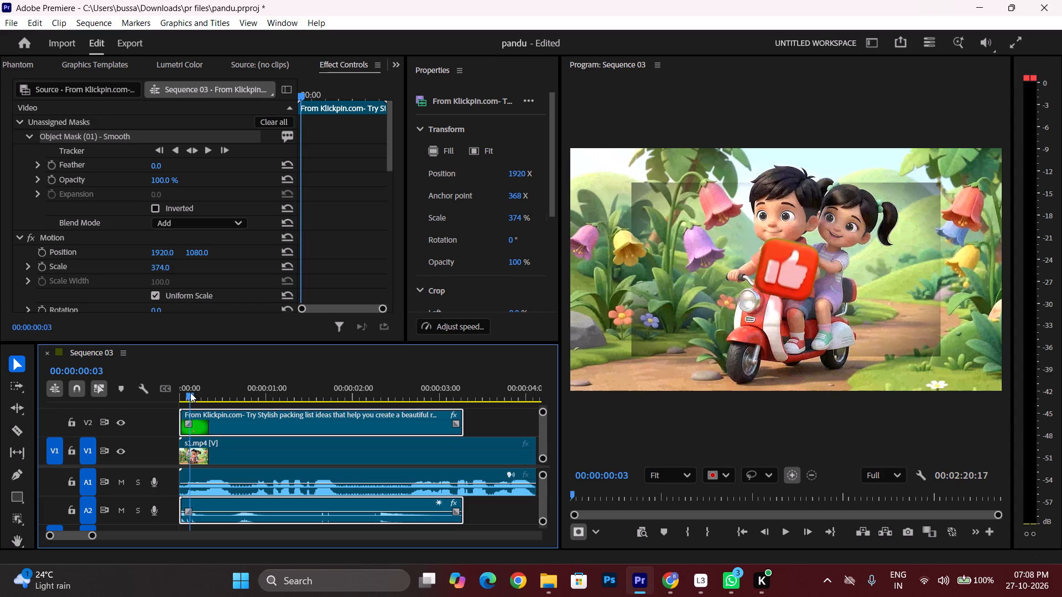
left_click_drag(190, 392, 191, 393)
left_click(802, 260)
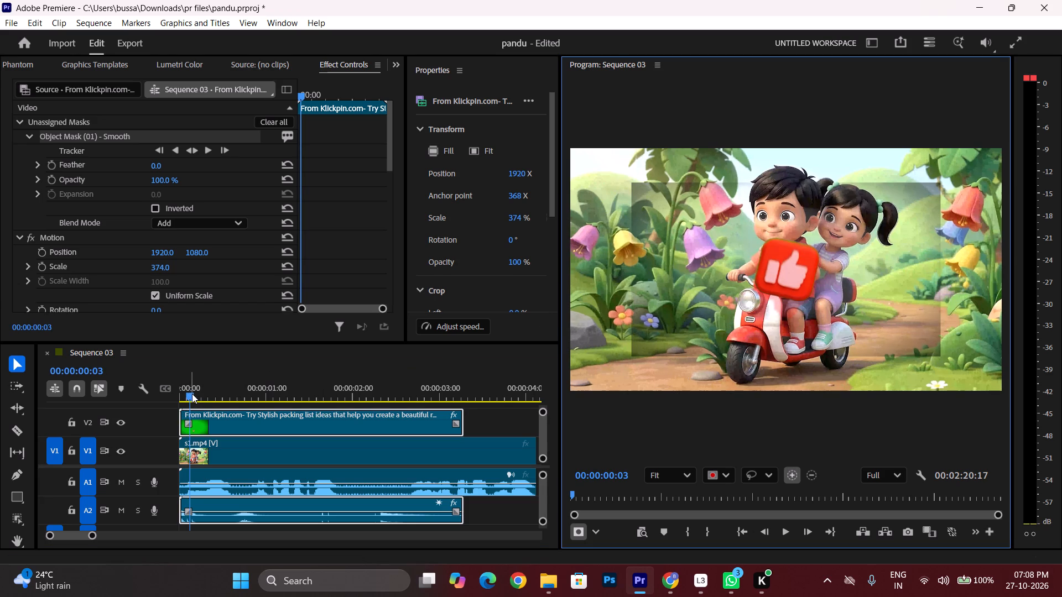
left_click_drag(192, 394, 202, 391)
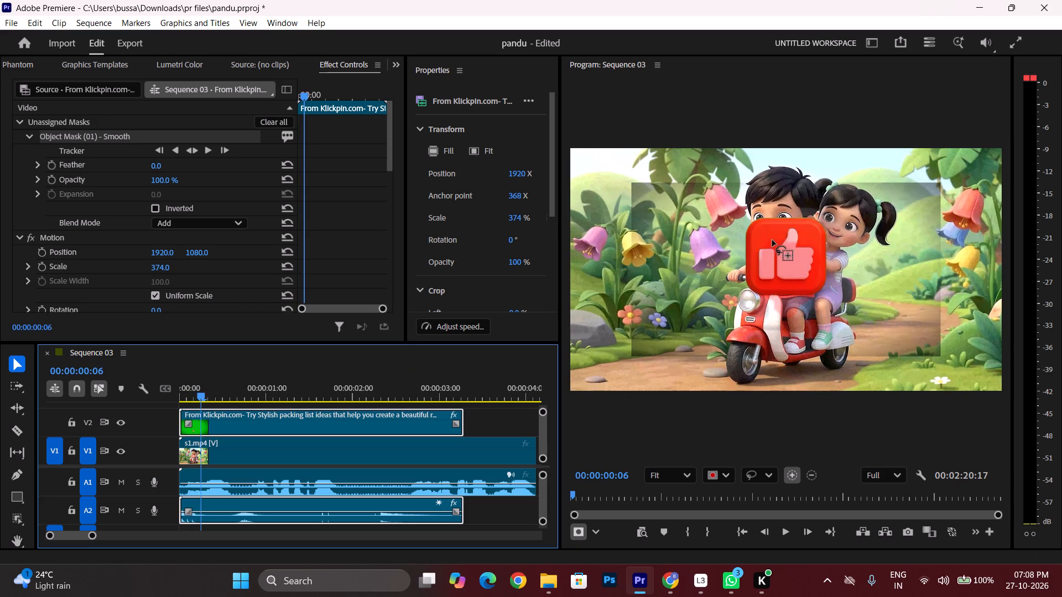
left_click(774, 239)
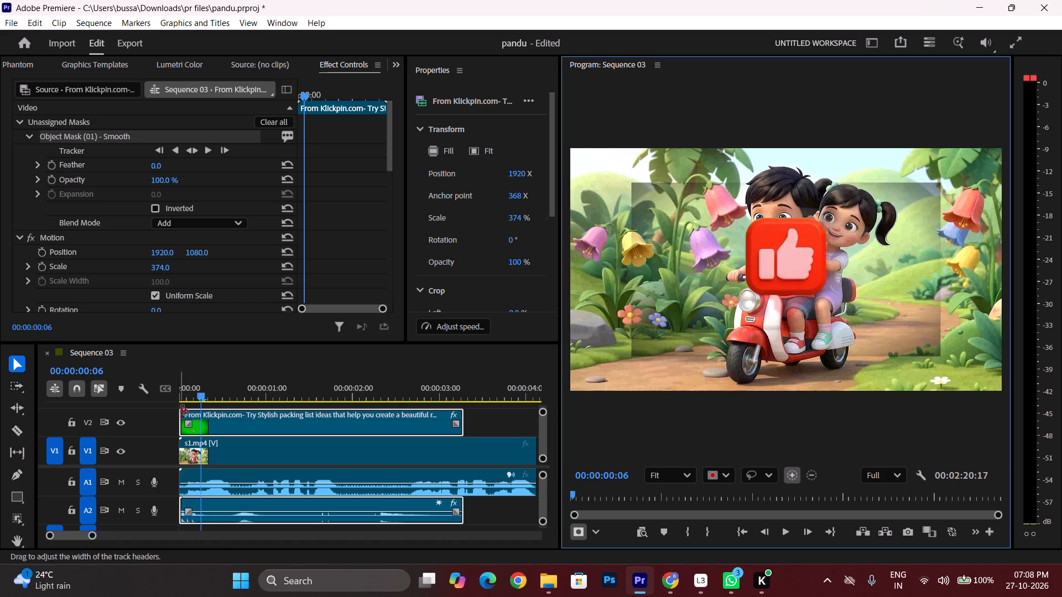
Add the sliding like icon to the object mask at 00:00:00:15 and 00:00:00:19.
left_click_drag(205, 399, 223, 399)
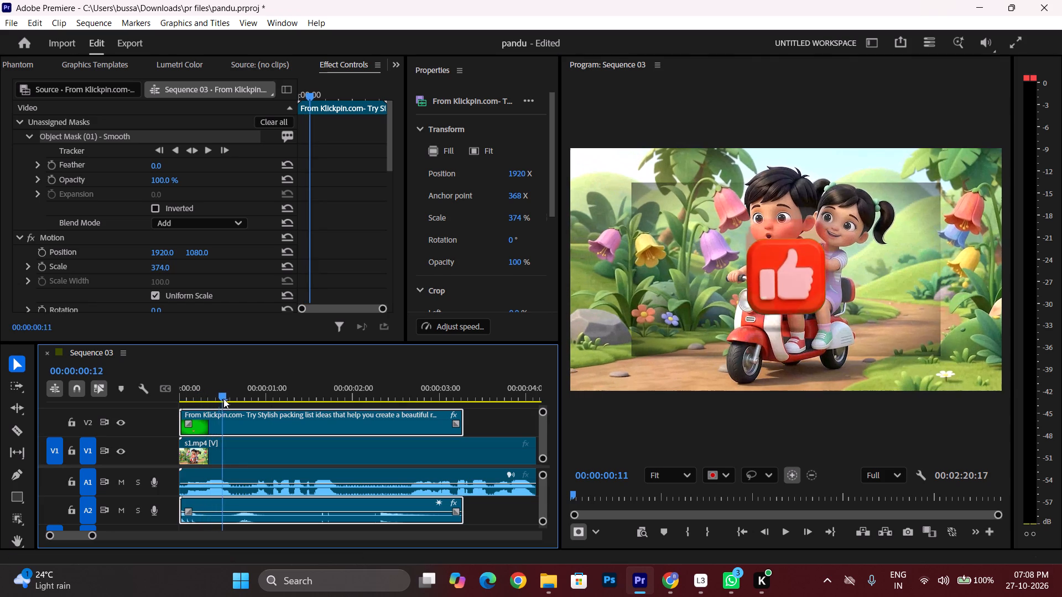
left_click_drag(223, 399, 238, 399)
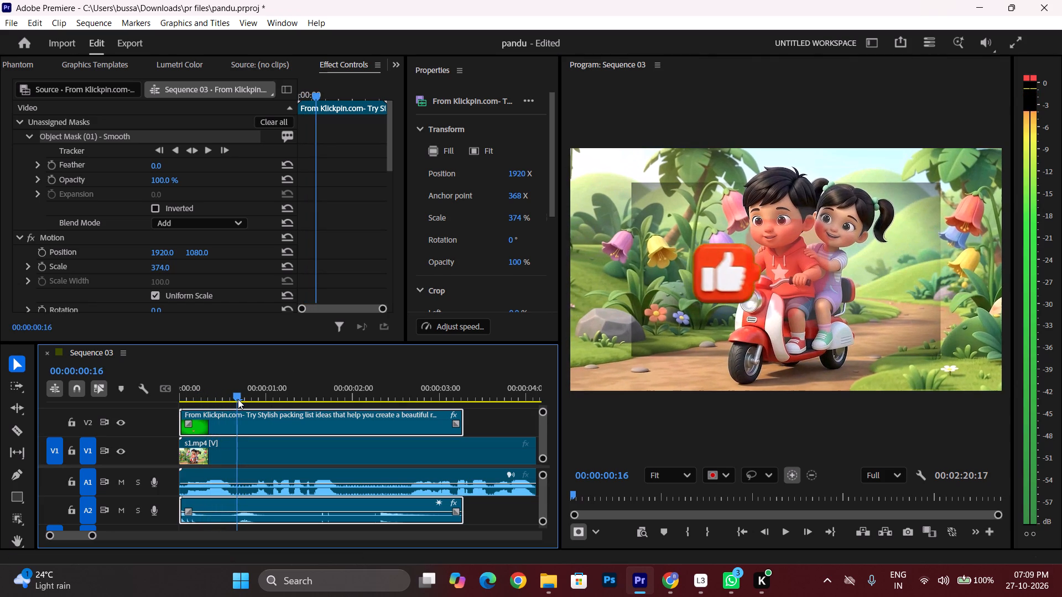
left_click_drag(238, 399, 236, 400)
left_click(723, 291)
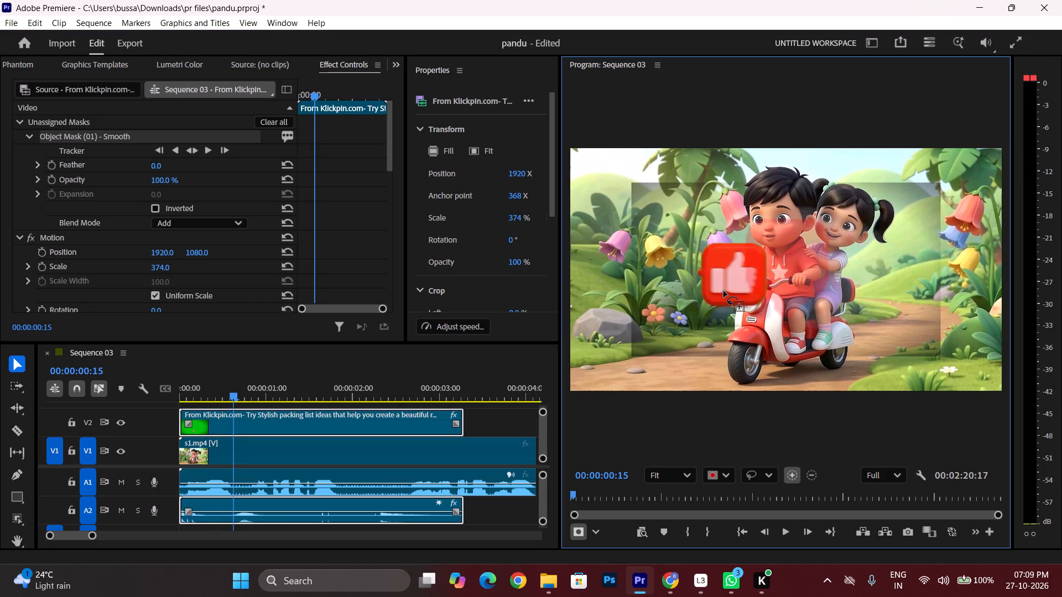
left_click_drag(239, 391, 245, 393)
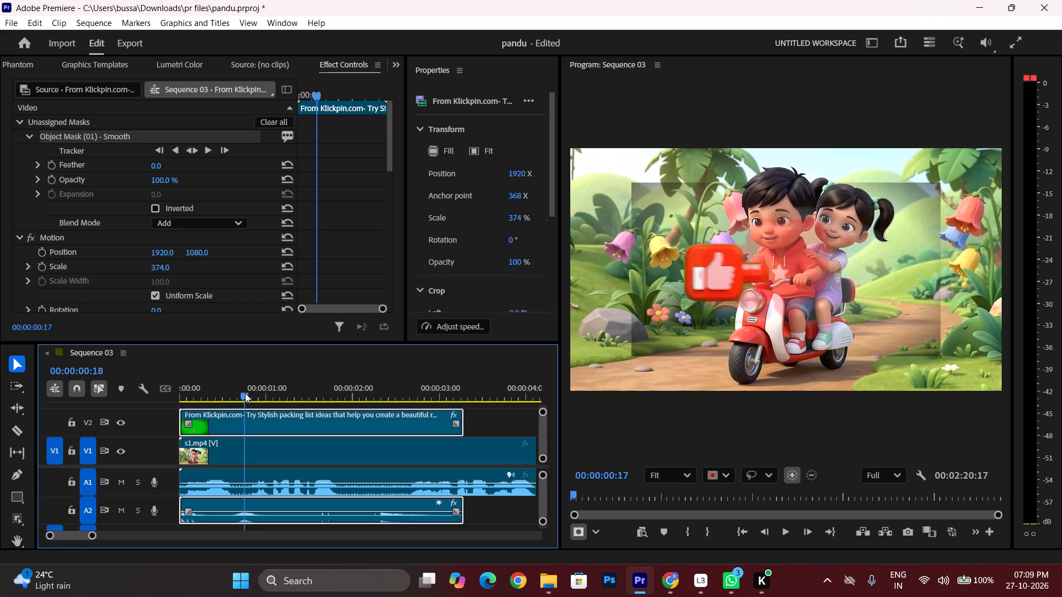
left_click_drag(245, 393, 249, 393)
left_click(687, 268)
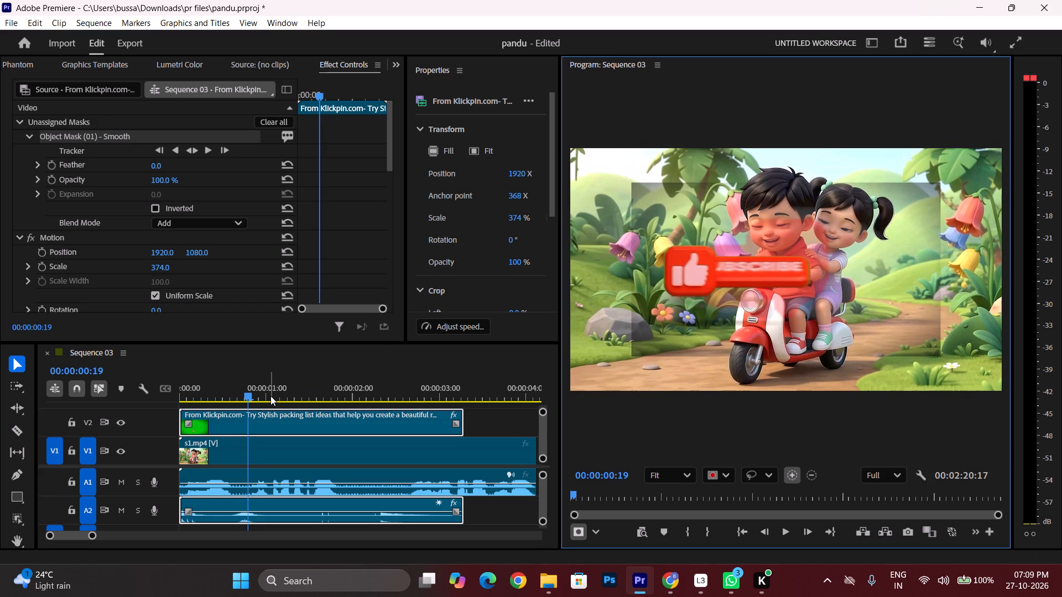
Add the like icon and the SUBSCRIBE button to the object mask at 00:00:00:22.
left_click_drag(250, 400, 261, 400)
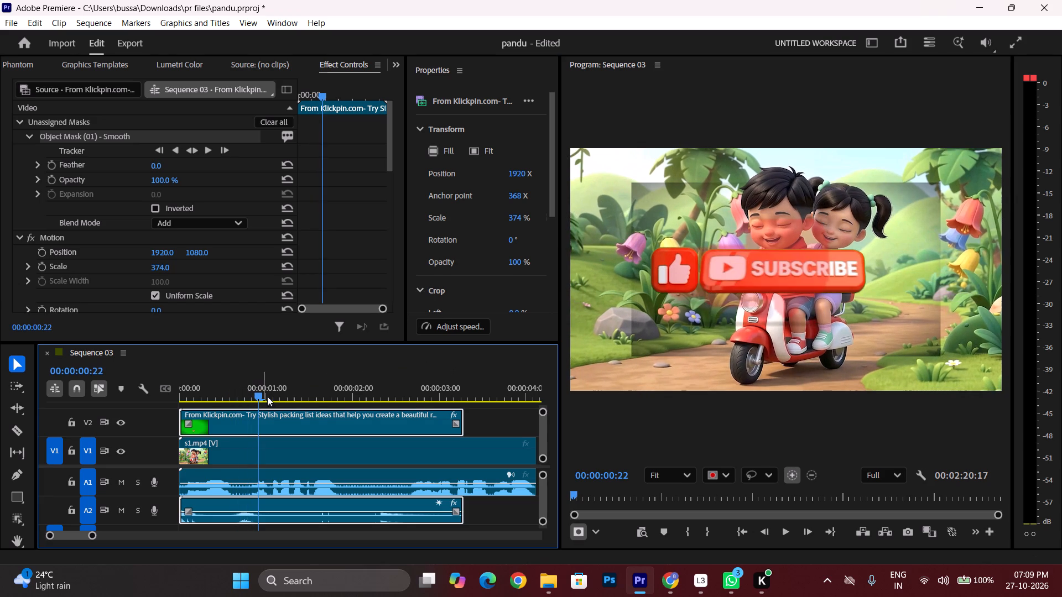
left_click(660, 277)
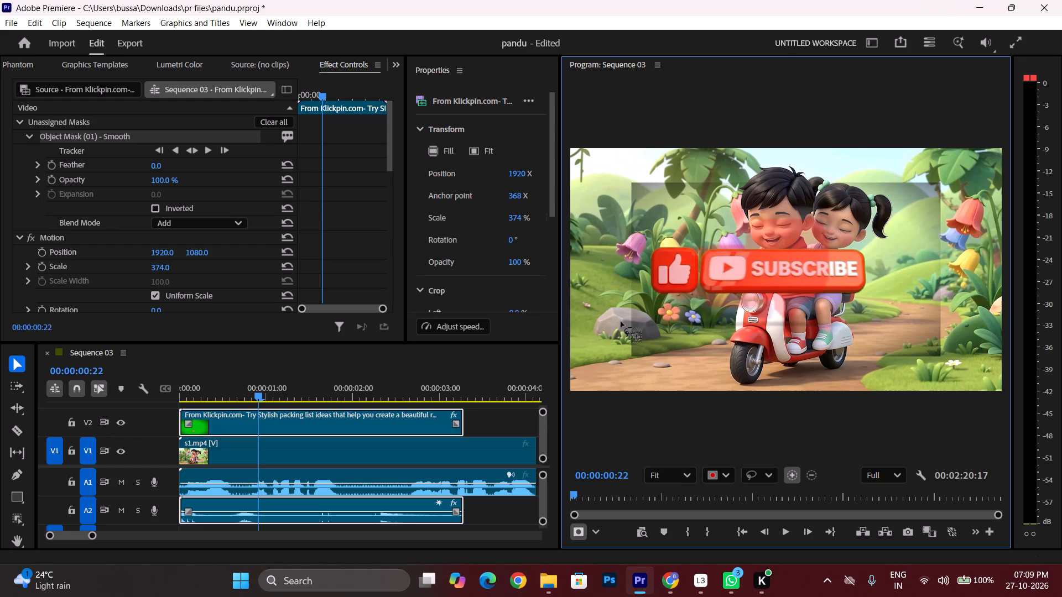
left_click(753, 265)
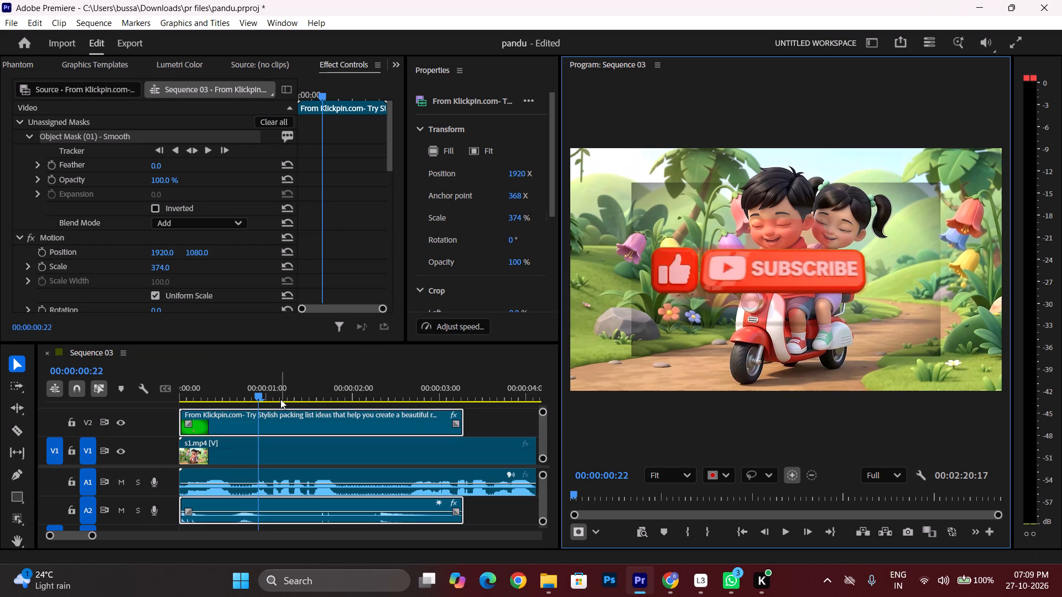
Add the white arrow cursor to the object mask at 00:00:01:07 and 00:00:01:06, and the SUBSCRIBE button at 00:00:01:07.
left_click_drag(264, 395, 294, 387)
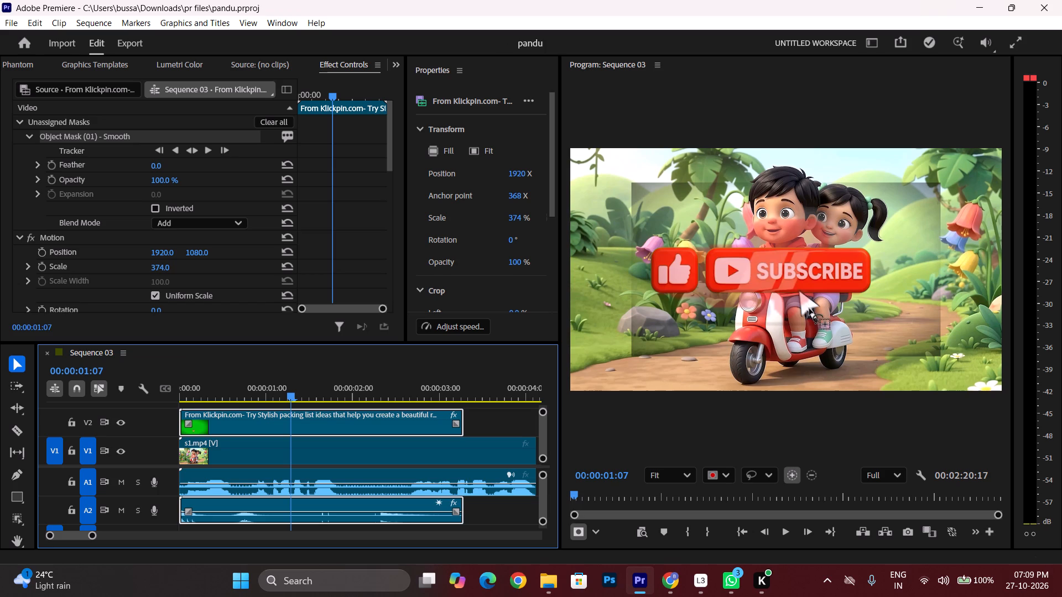
left_click(811, 310)
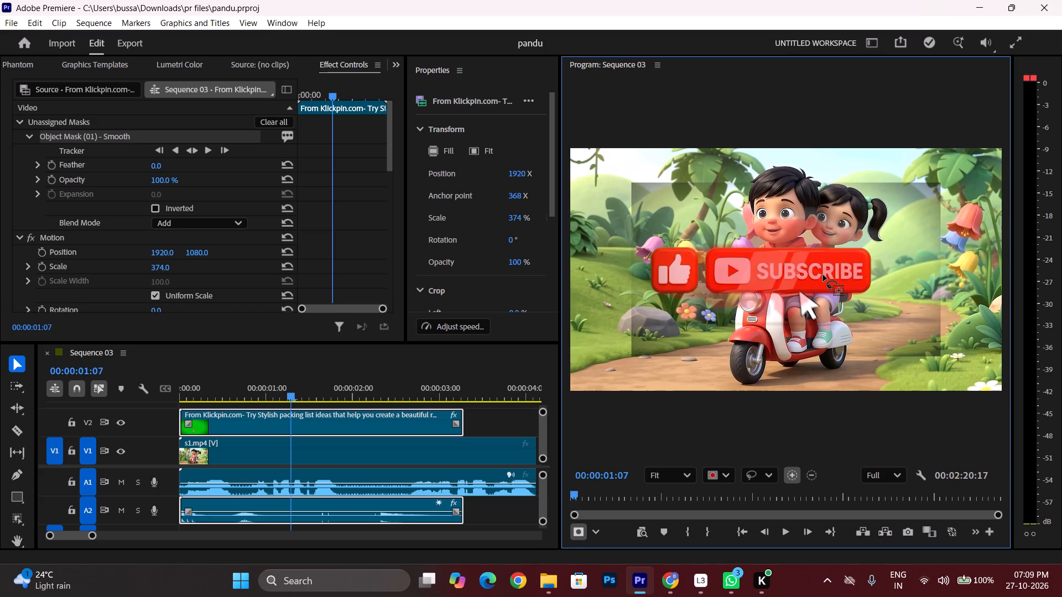
left_click(823, 275)
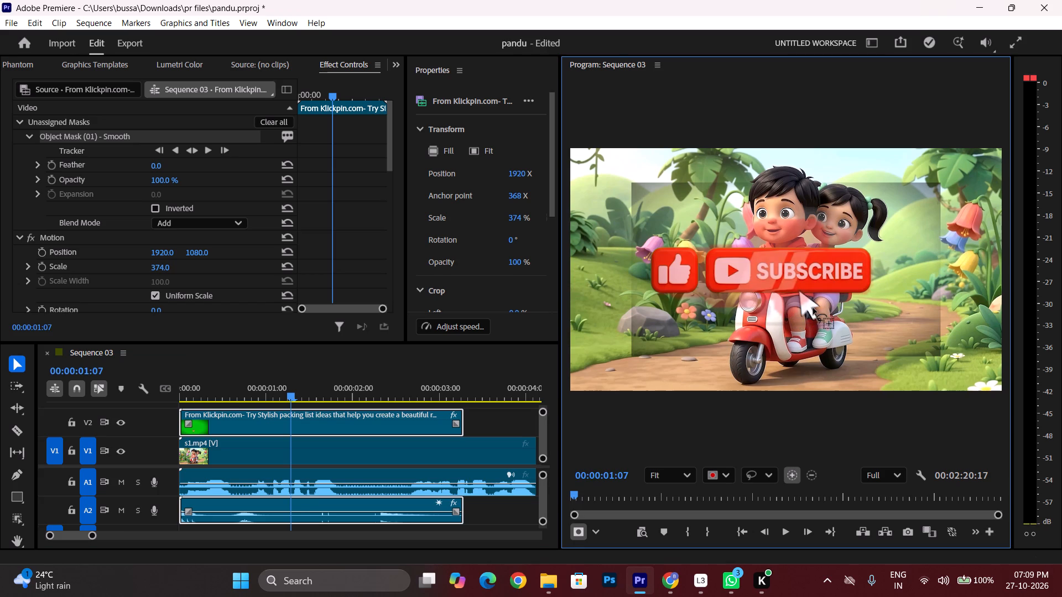
left_click_drag(296, 395, 296, 396)
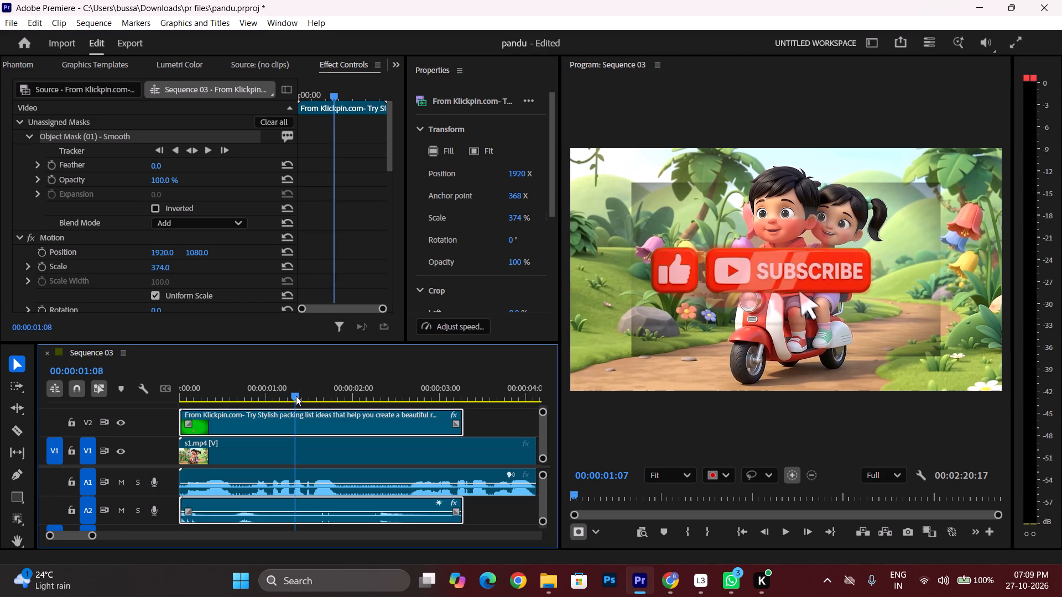
left_click_drag(296, 396, 291, 404)
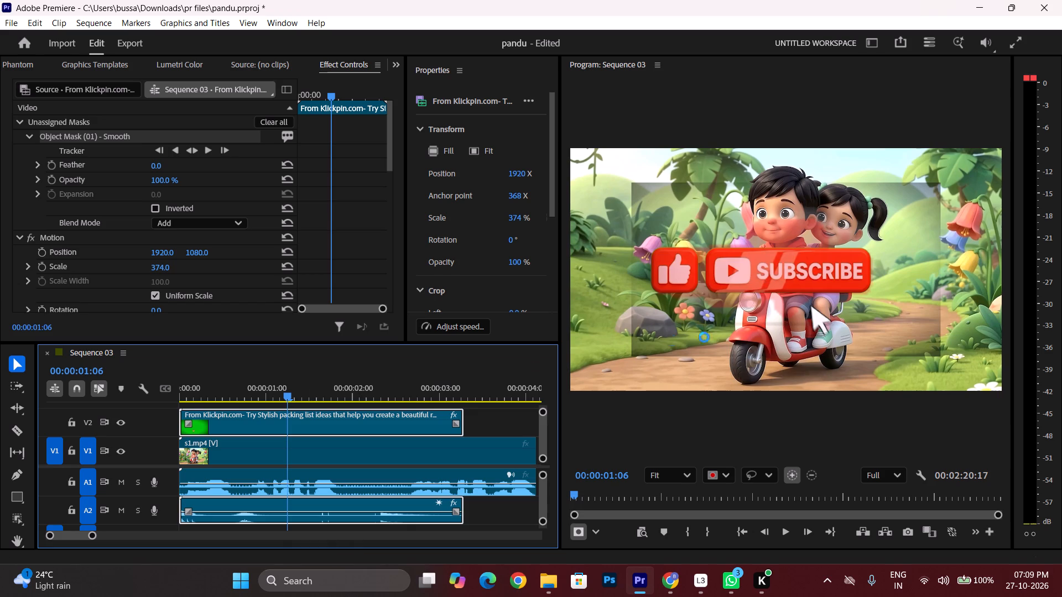
left_click(818, 321)
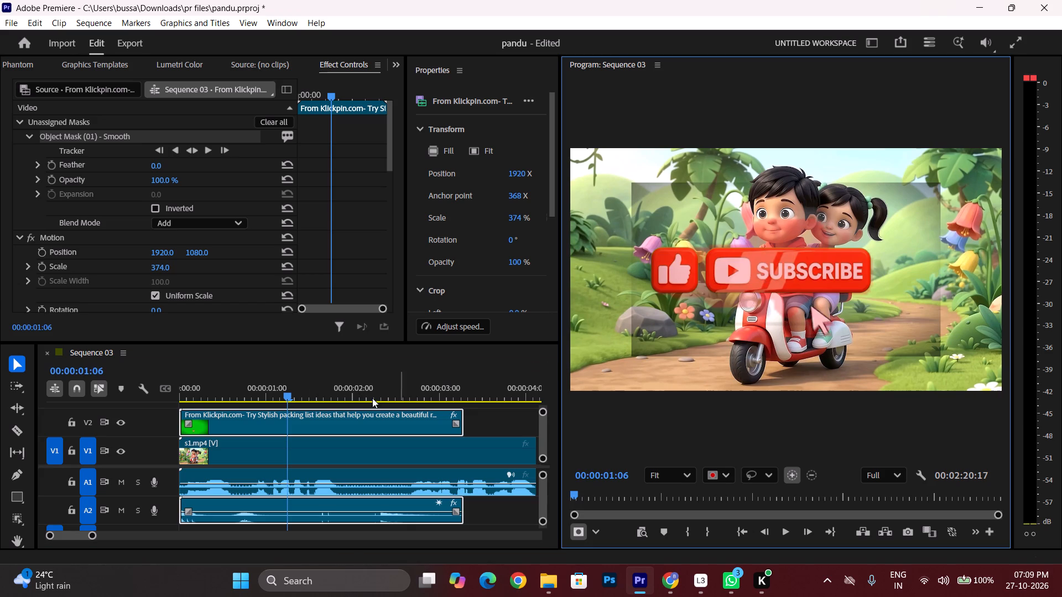
Add the bell icon to the object mask at 00:00:02:00.
left_click_drag(293, 399, 321, 402)
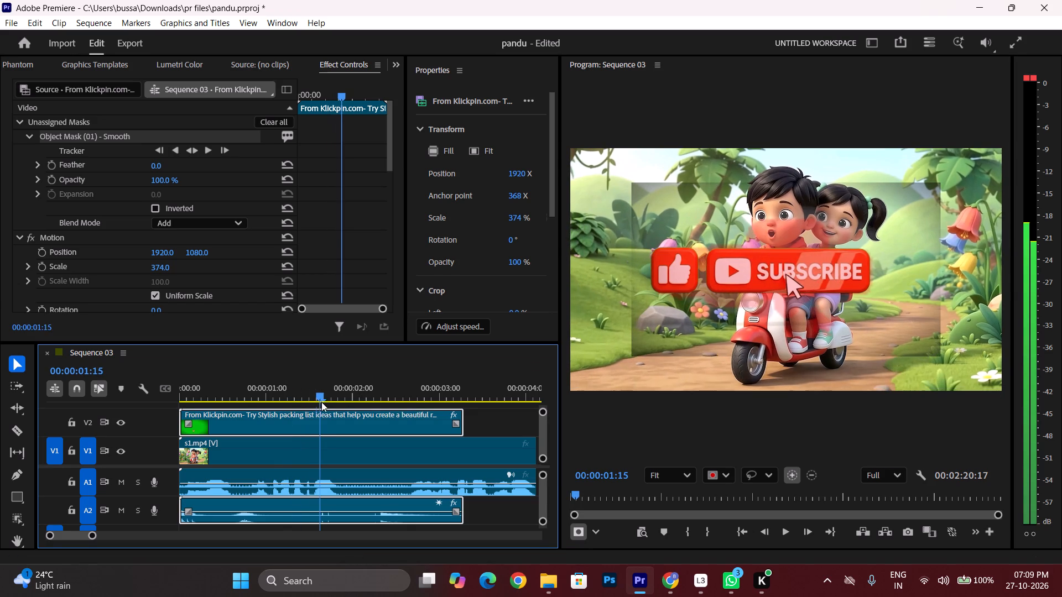
left_click_drag(321, 402, 293, 408)
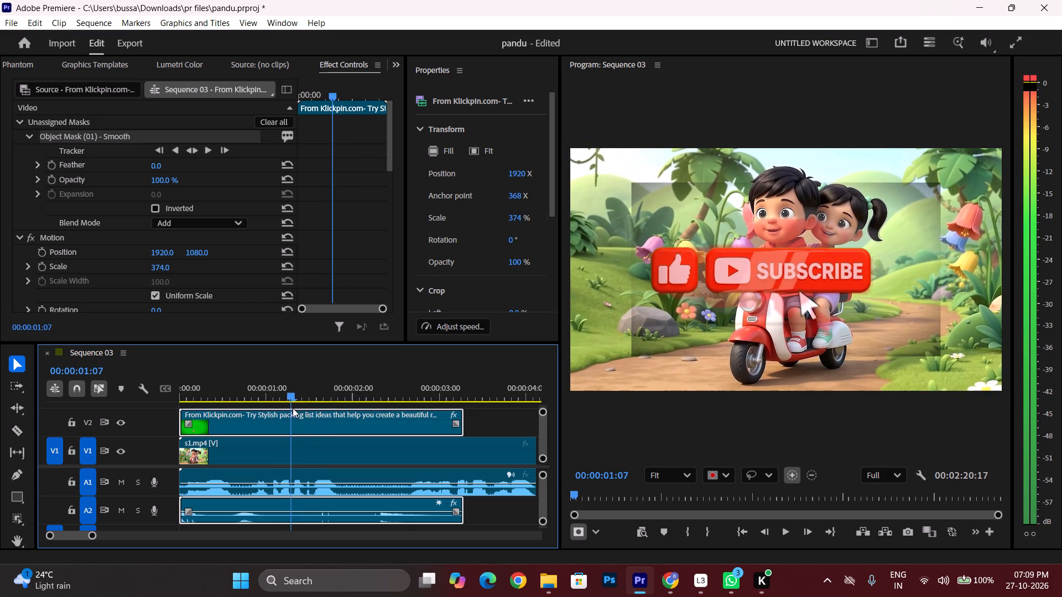
left_click_drag(293, 408, 307, 409)
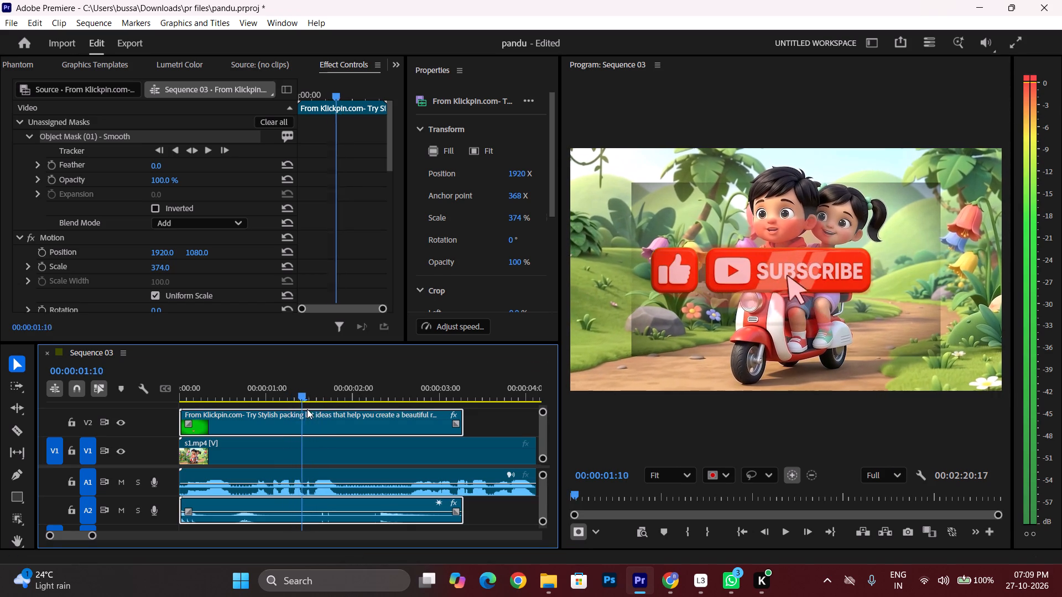
left_click_drag(307, 409, 337, 409)
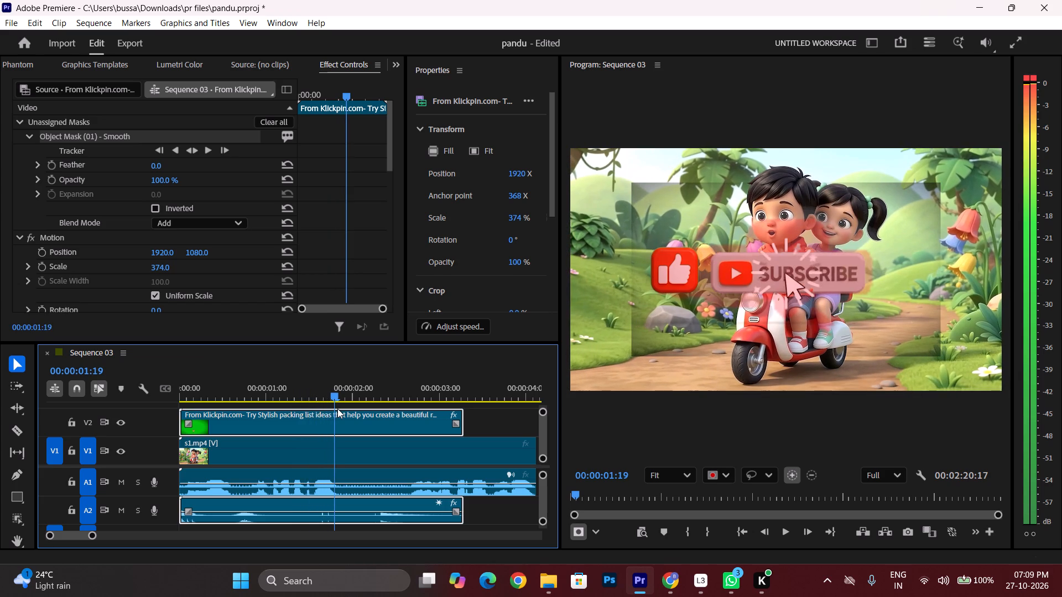
left_click_drag(337, 409, 353, 408)
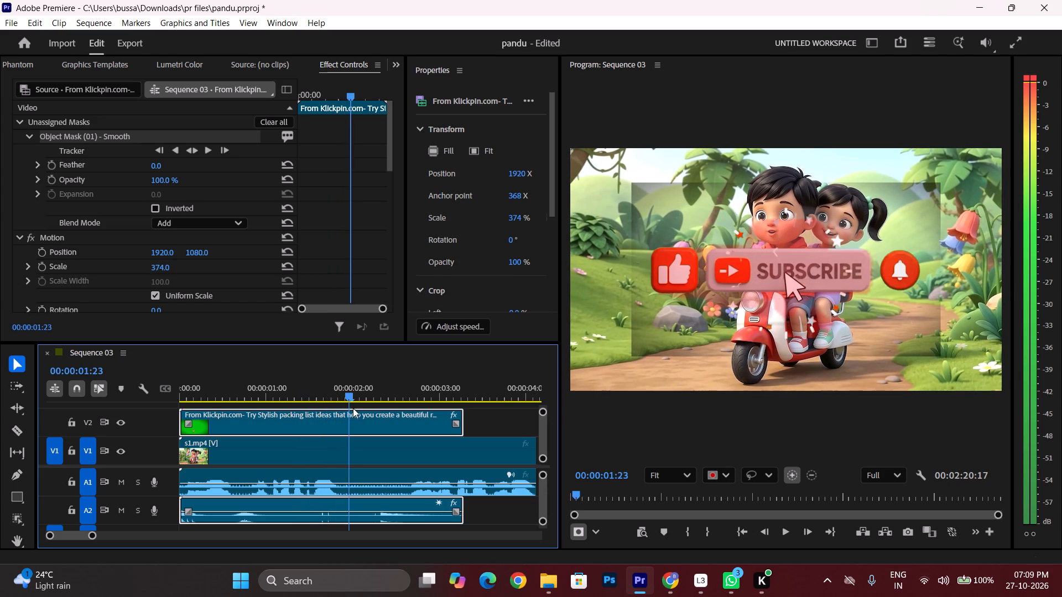
left_click_drag(353, 408, 355, 408)
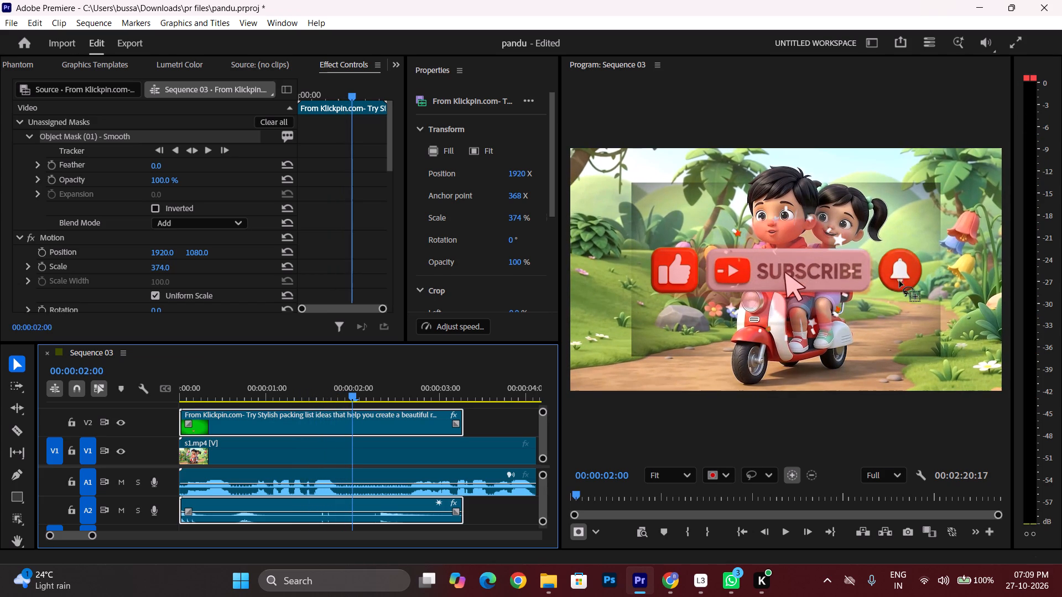
left_click(899, 279)
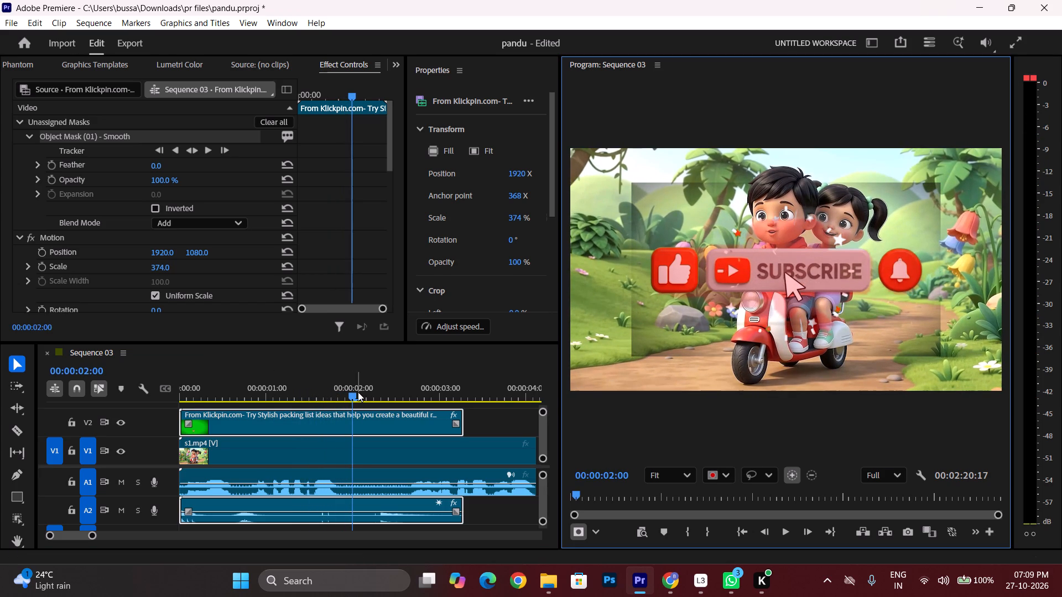
Track the object mask forward from 00:00:03:01 to the clip's end, then backward to the clip's start.
left_click_drag(357, 392, 338, 397)
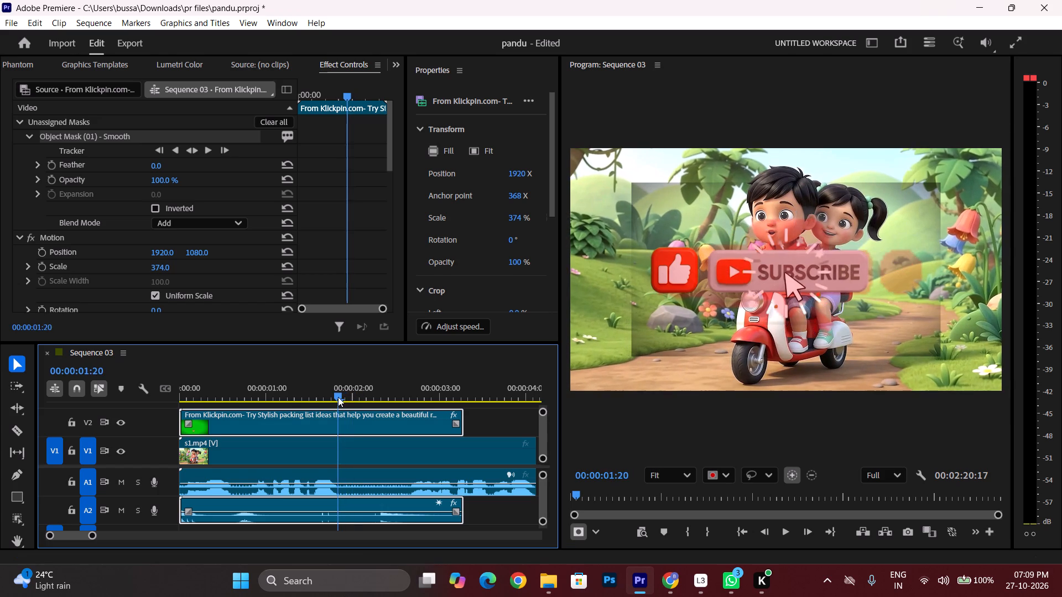
left_click_drag(338, 397, 409, 395)
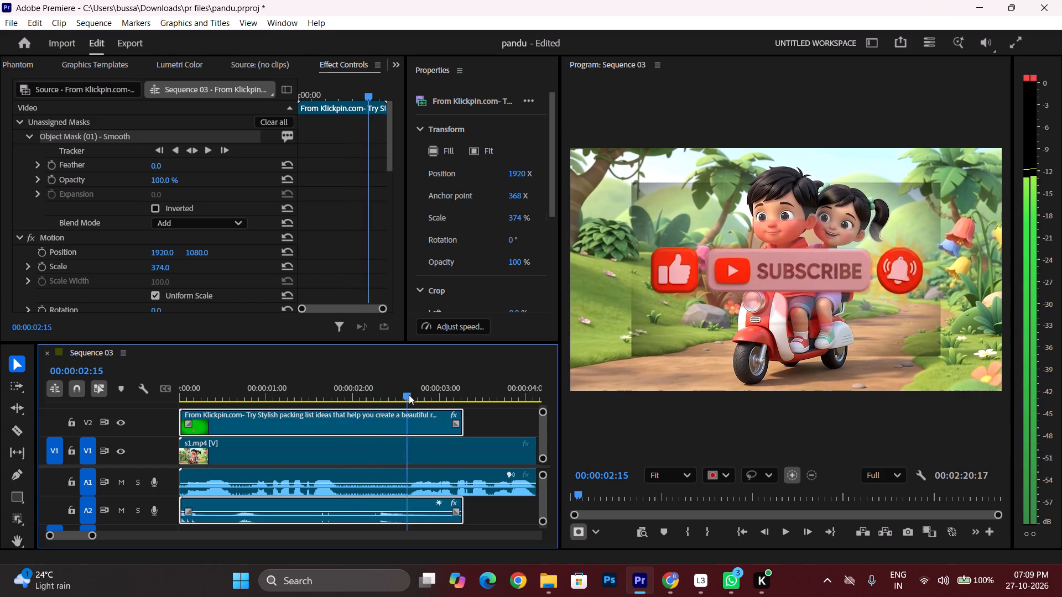
left_click_drag(409, 395, 438, 395)
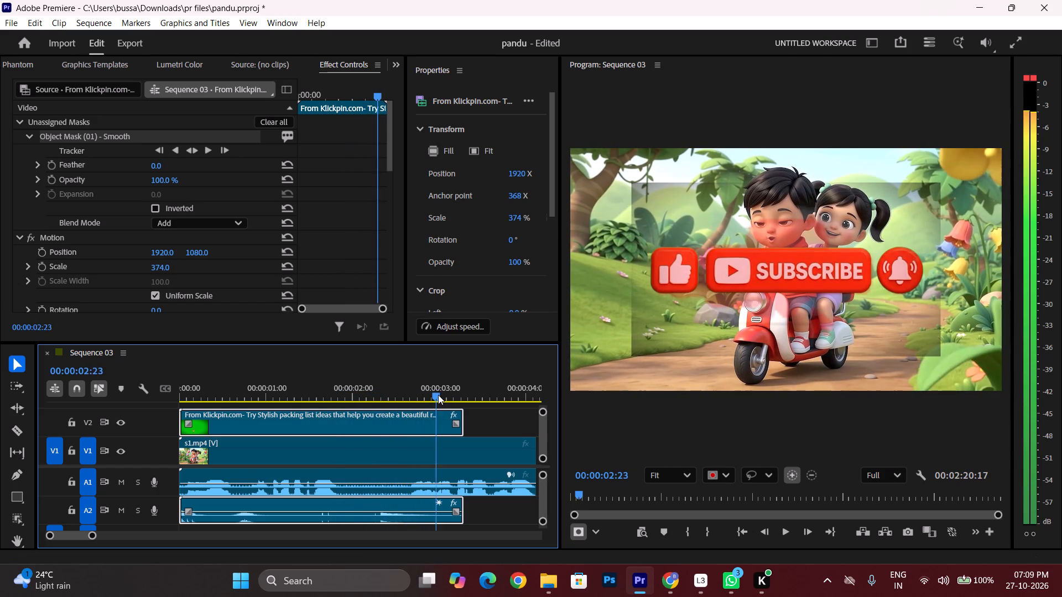
left_click_drag(438, 395, 443, 393)
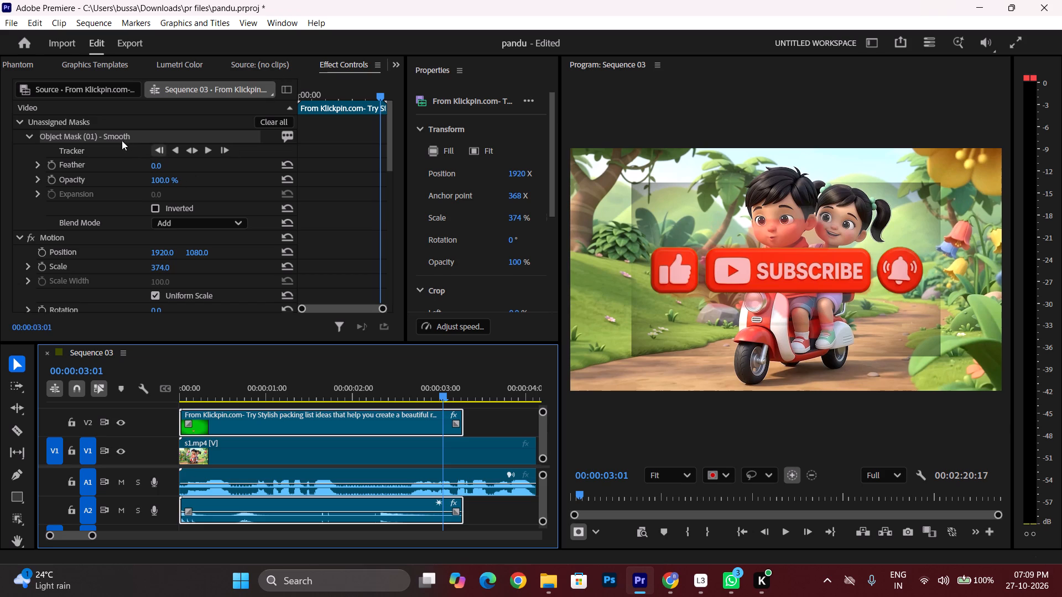
left_click(206, 150)
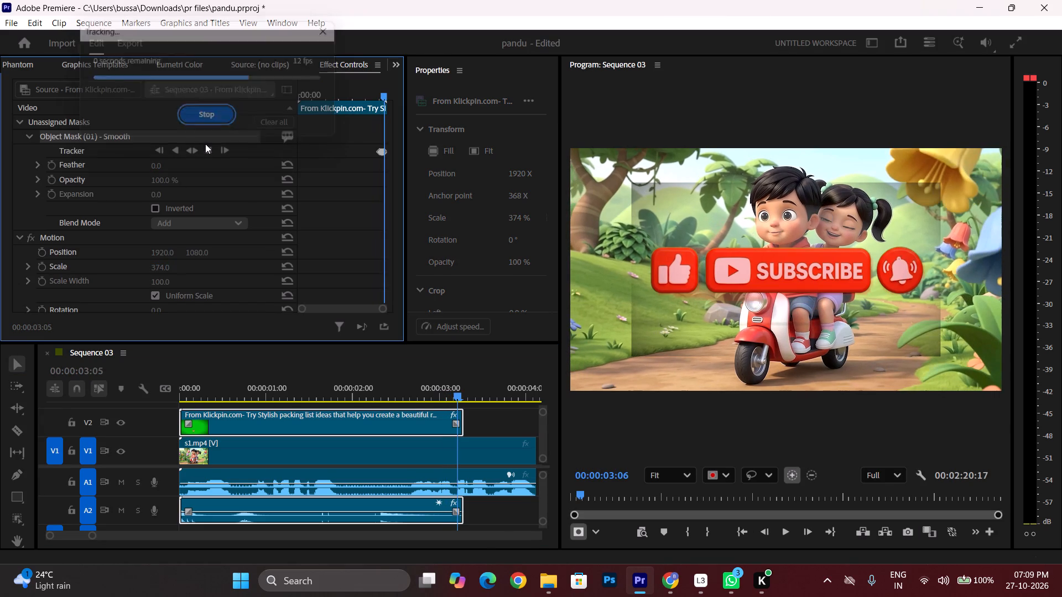
left_click(176, 150)
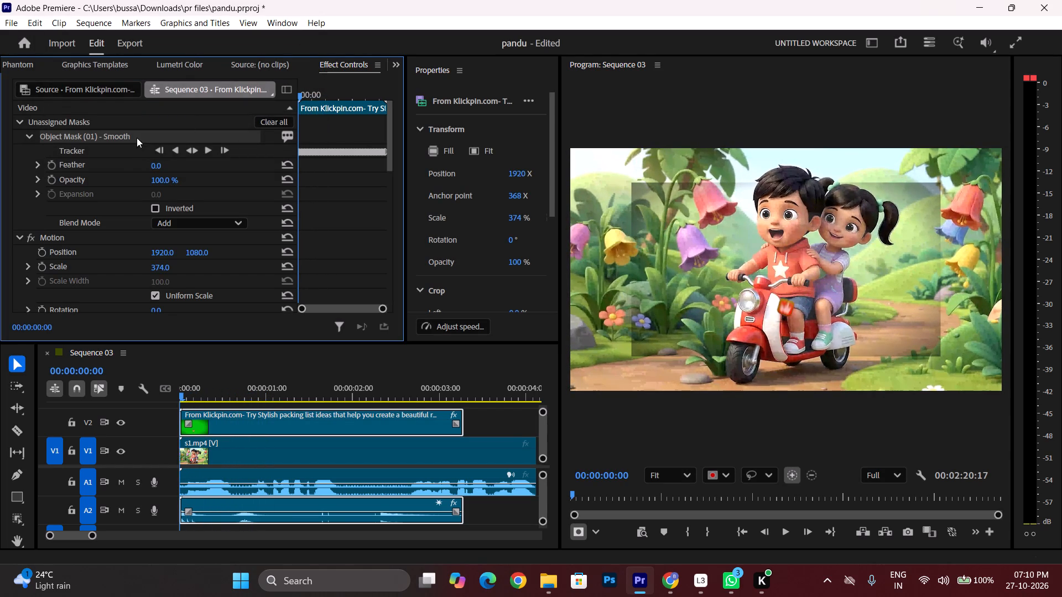
Remove the tracked Object Mask (01) from the subscribe clip's Unassigned Masks.
right_click(137, 137)
left_click(163, 144)
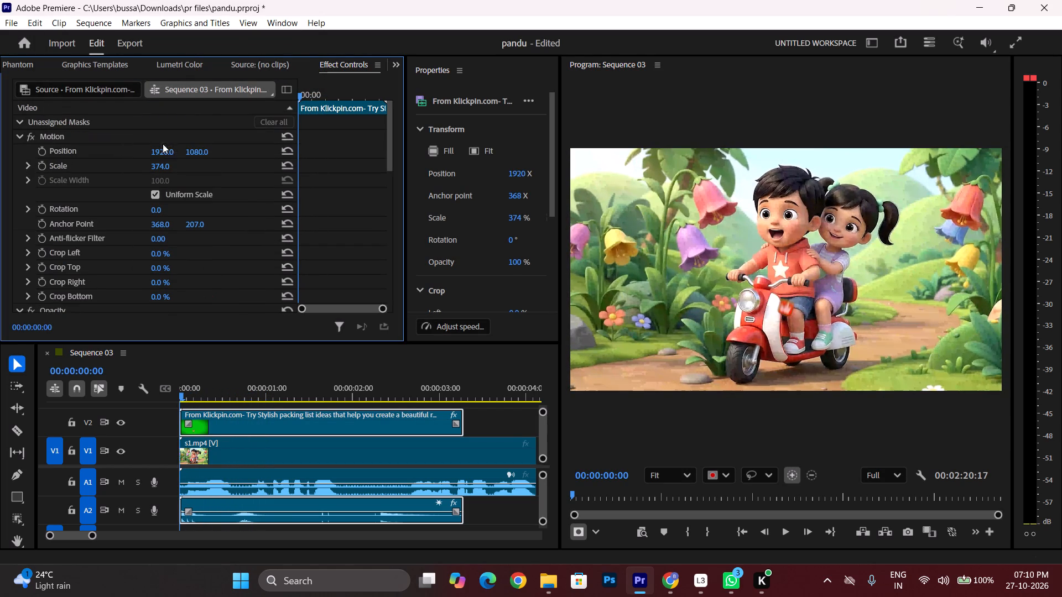
Play back the opening several times from the sequence start to check the keyed subscribe overlay over s1.mp4.
left_click(497, 430)
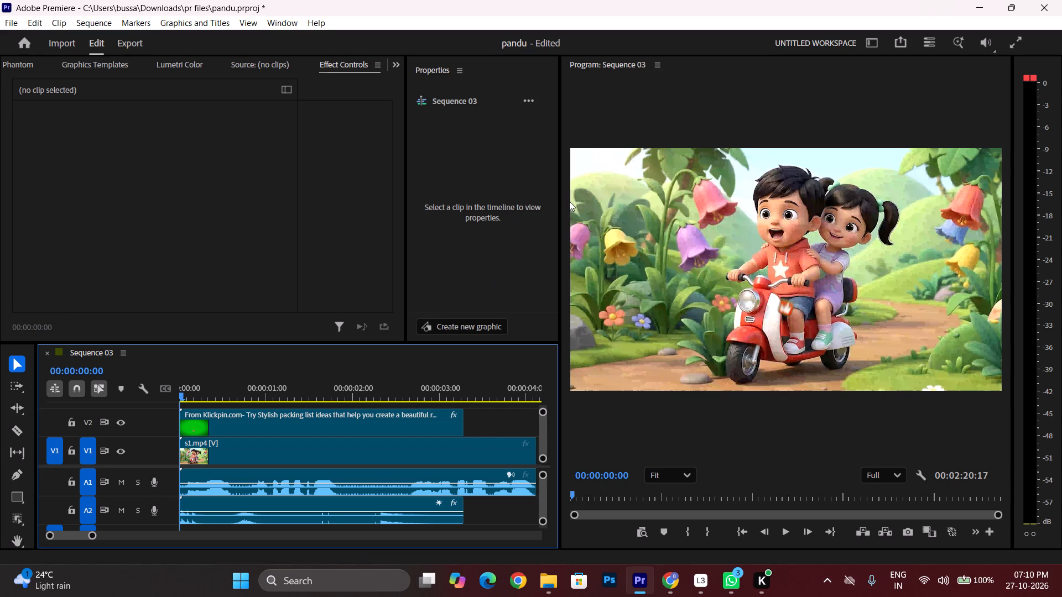
key("space")
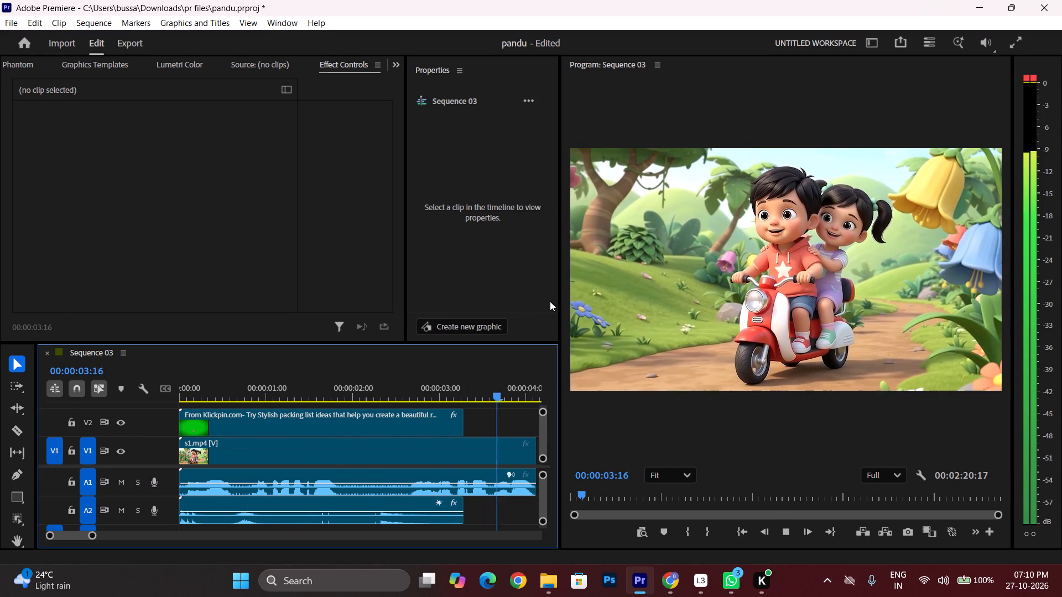
key("space")
scroll(426, 386, "up", 12)
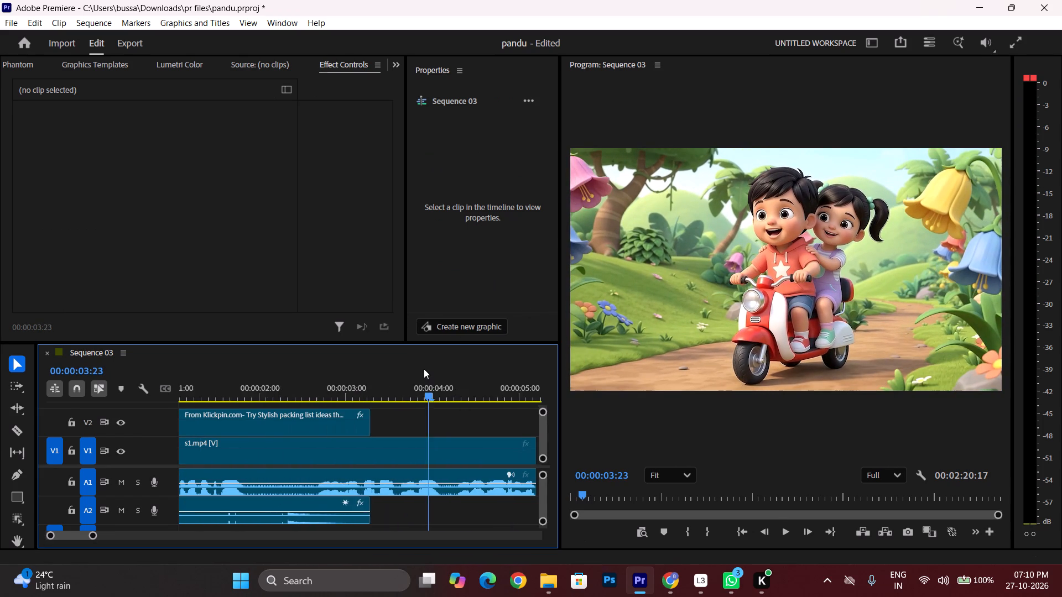
scroll(424, 369, "up", 1)
scroll(421, 368, "down", 1)
scroll(421, 369, "up", 2)
left_click_drag(368, 396, 155, 431)
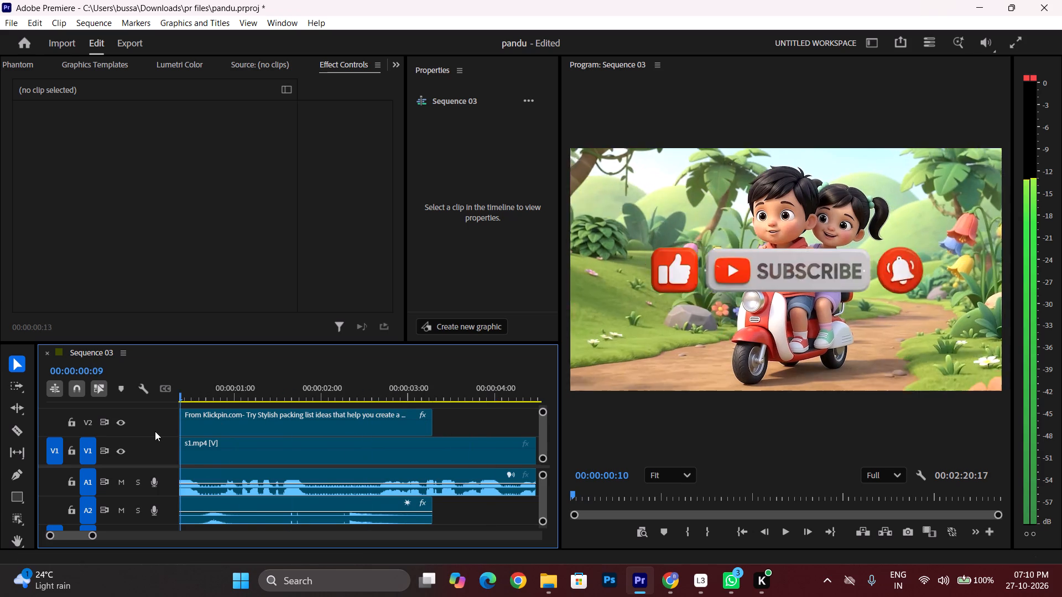
left_click_drag(155, 431, 140, 433)
key("space")
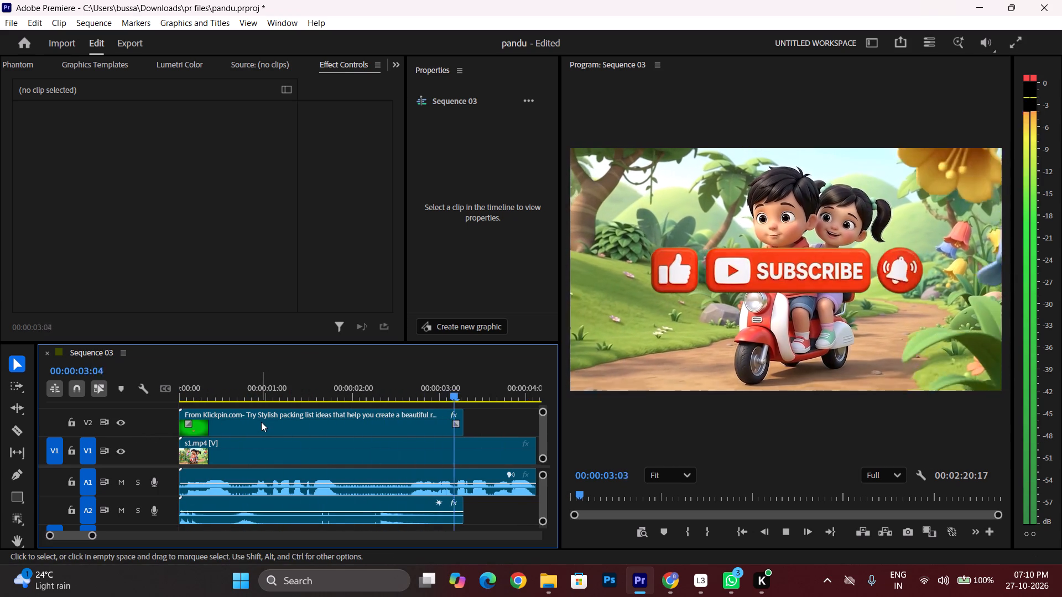
key("space")
scroll(262, 427, "up", 3)
scroll(262, 427, "down", 1)
scroll(262, 427, "up", 3)
scroll(263, 421, "down", 1)
scroll(263, 421, "up", 3)
left_click_drag(264, 396, 139, 423)
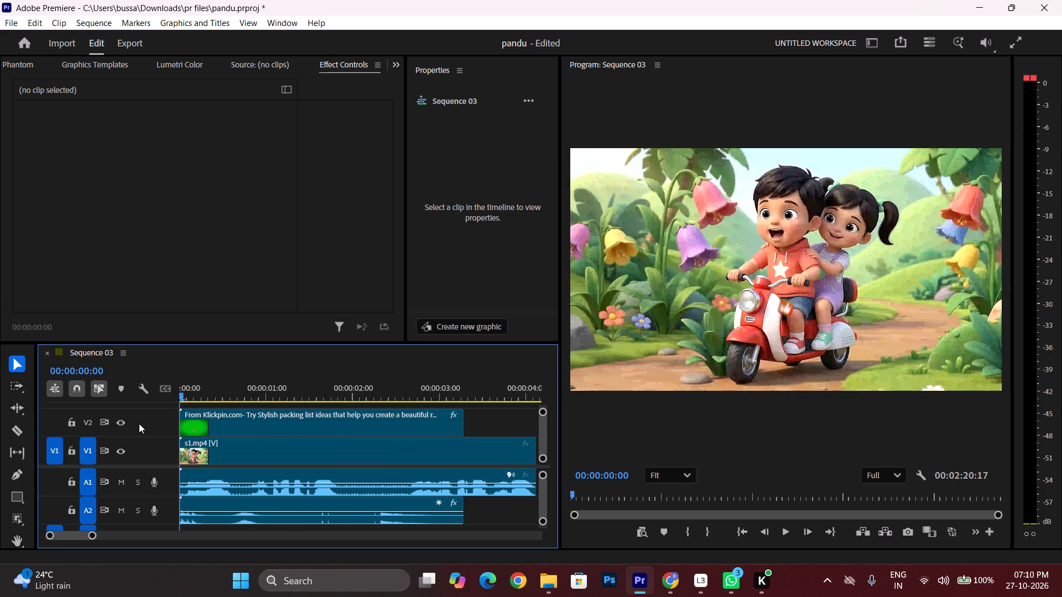
key("space")
key("space")
key("space")
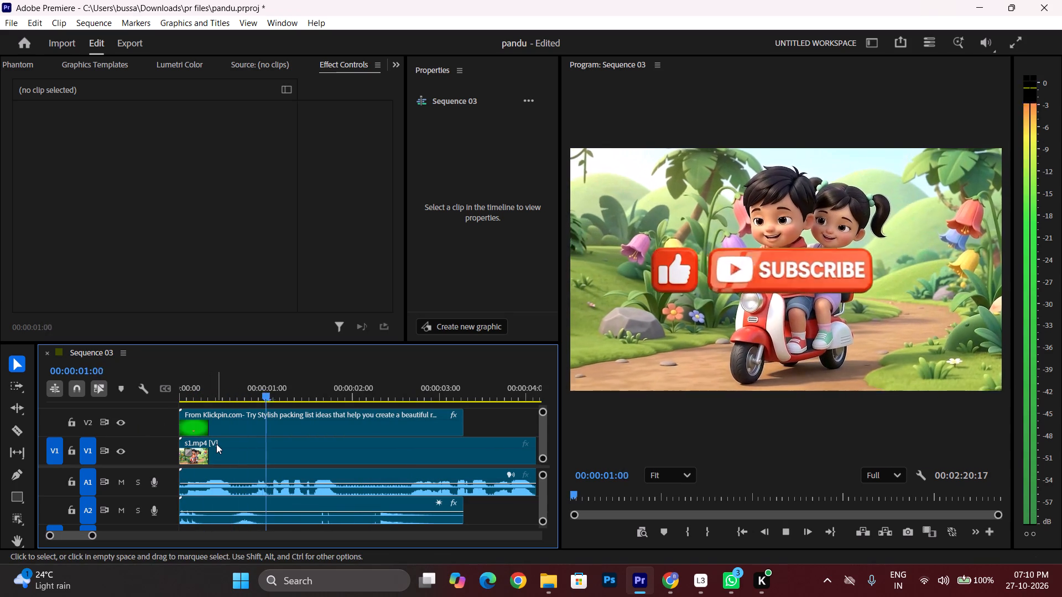
key("space")
Lower the opening subscribe clip in the frame by setting its vertical Position to 1809.
left_click(257, 426)
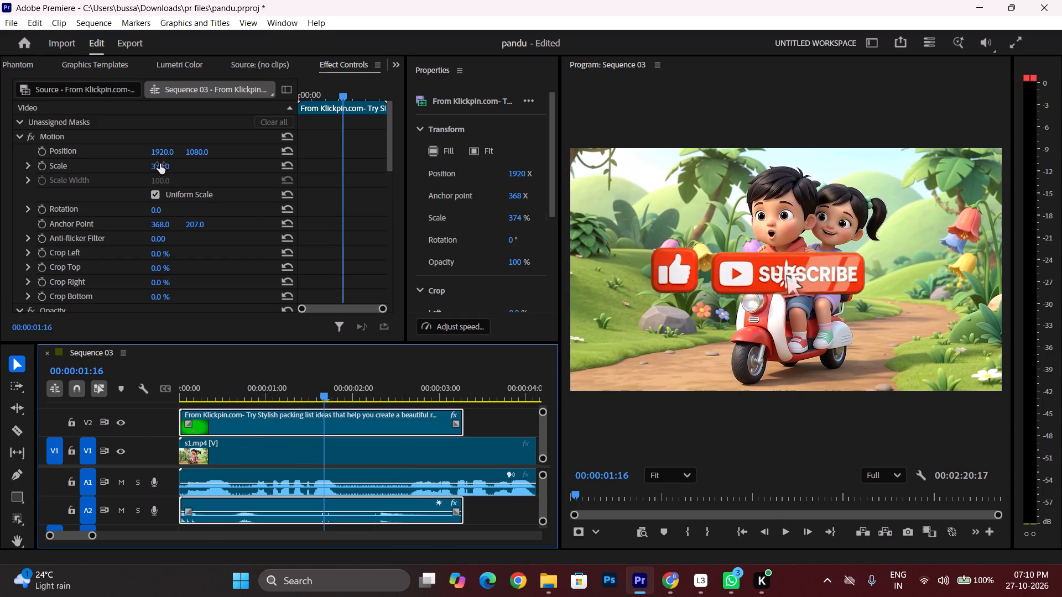
left_click_drag(192, 153, 195, 185)
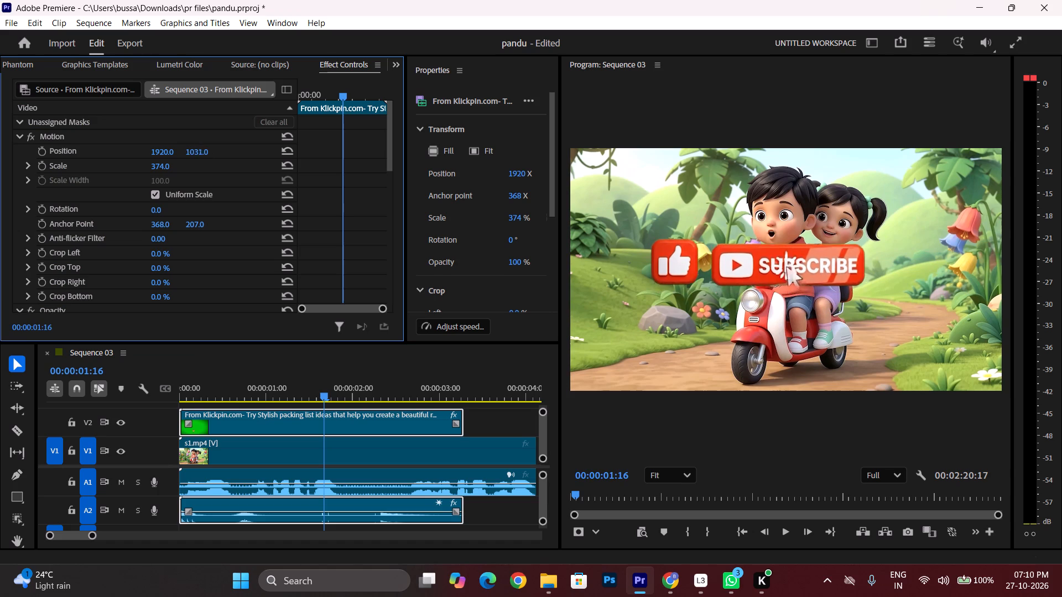
left_click_drag(195, 185, 243, 0)
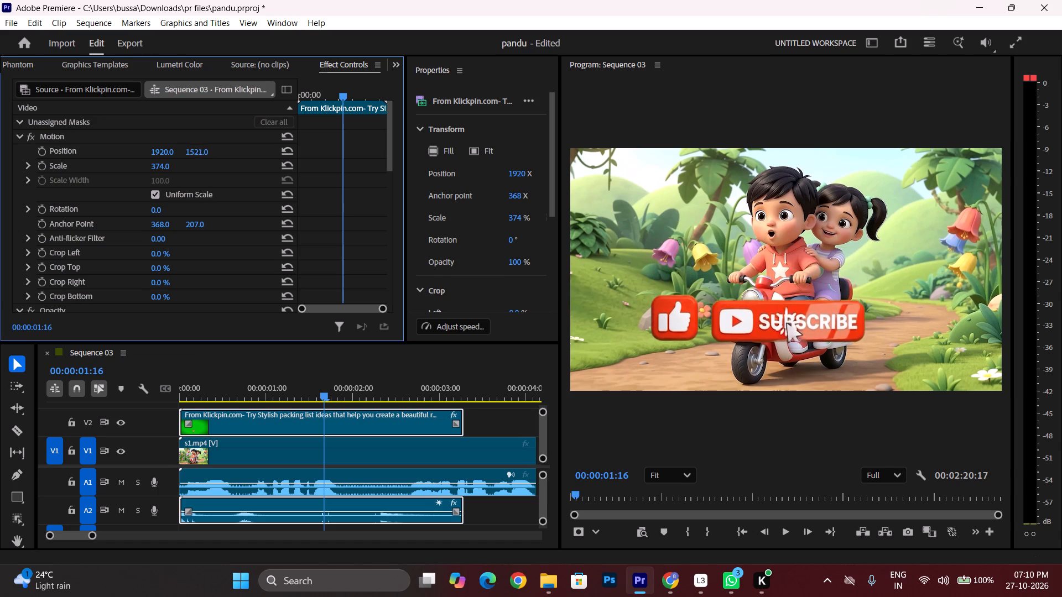
left_click_drag(243, 0, 210, 81)
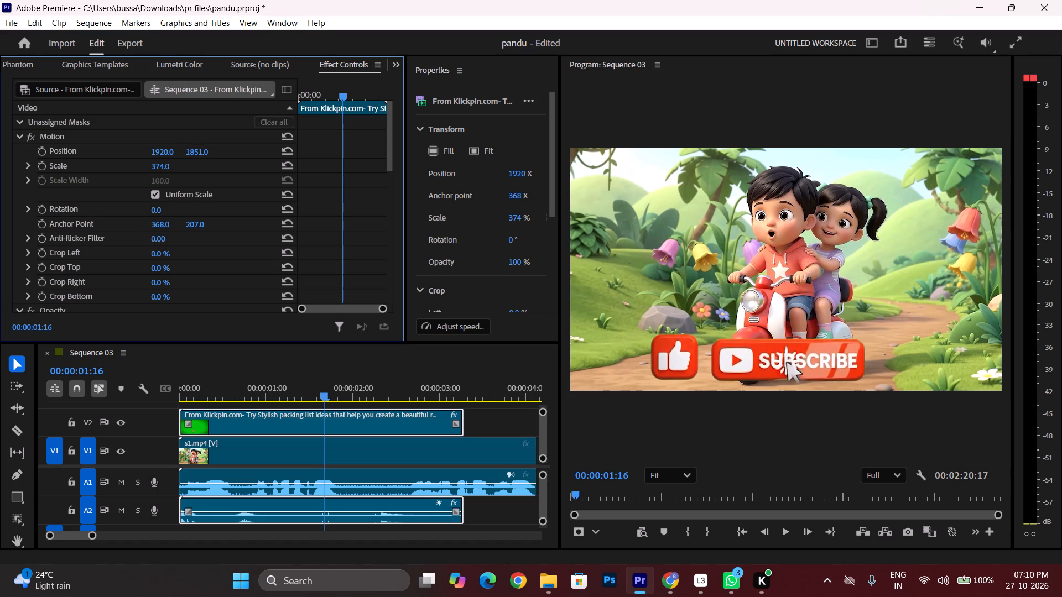
left_click_drag(210, 81, 232, 116)
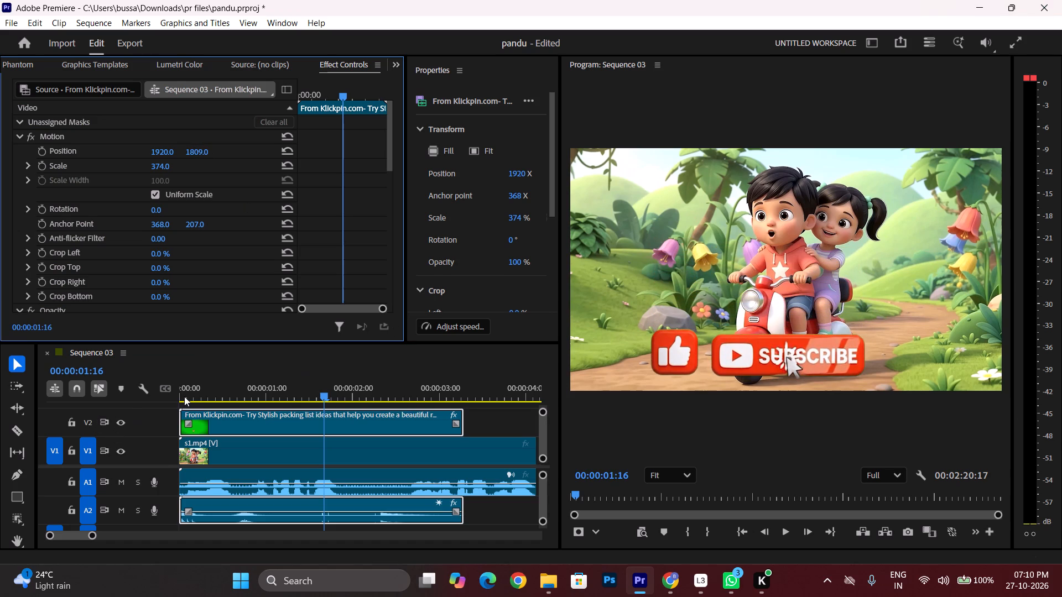
Play the opening from the sequence start twice to check the subscribe overlay's placement.
left_click_drag(192, 393, 129, 406)
key("space")
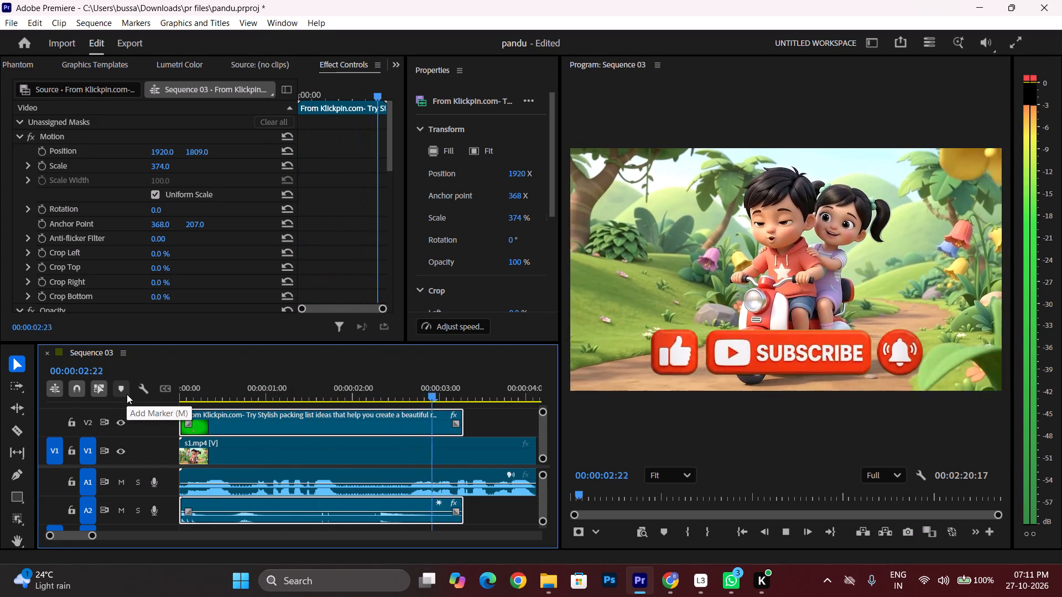
key("space")
left_click_drag(196, 396, 171, 404)
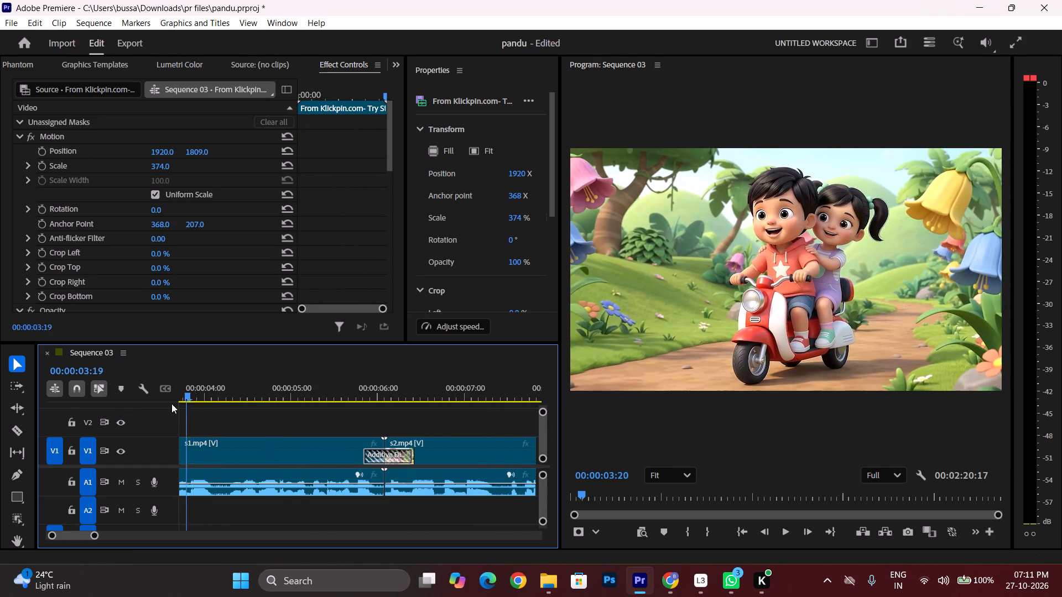
left_click_drag(171, 404, 53, 423)
key("space")
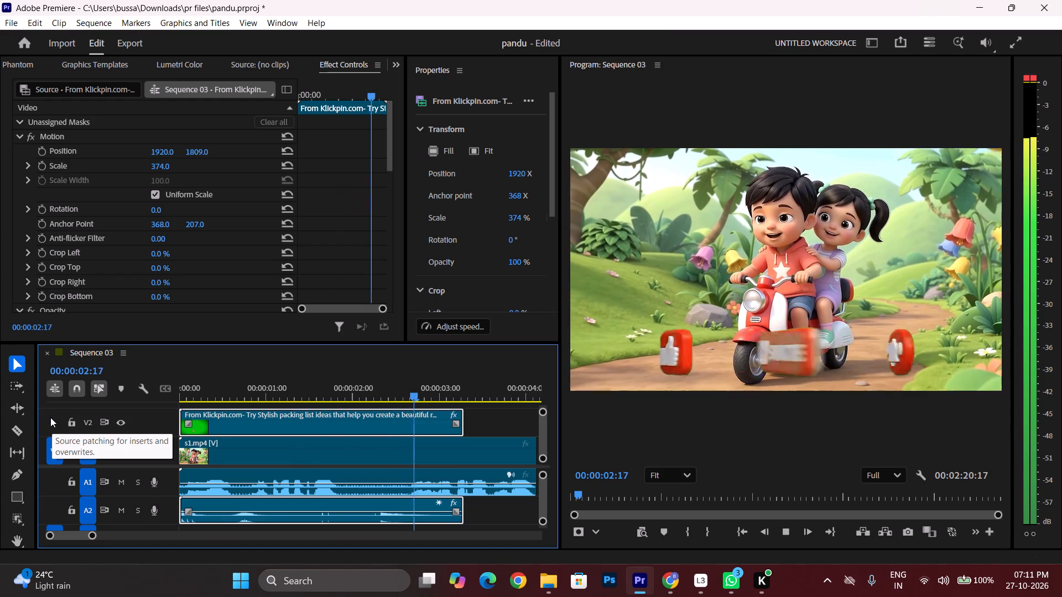
key("space")
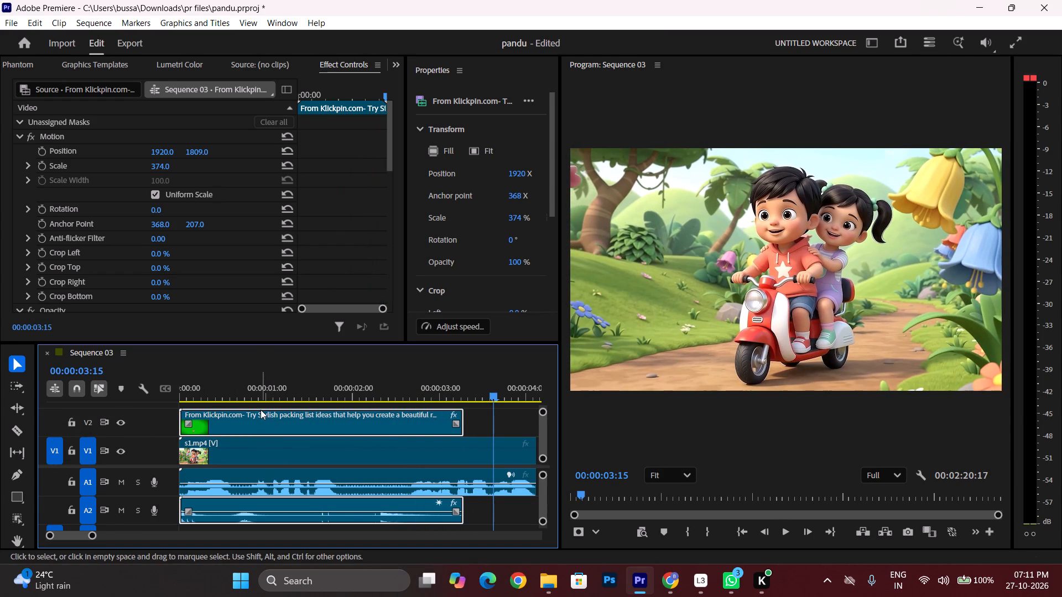
Copy the opening subscribe clip and paste it at about 00:00:37:19, across the cut from s6.mp4 to s7.mp4.
key("ctrl+c")
key("ctrl+c")
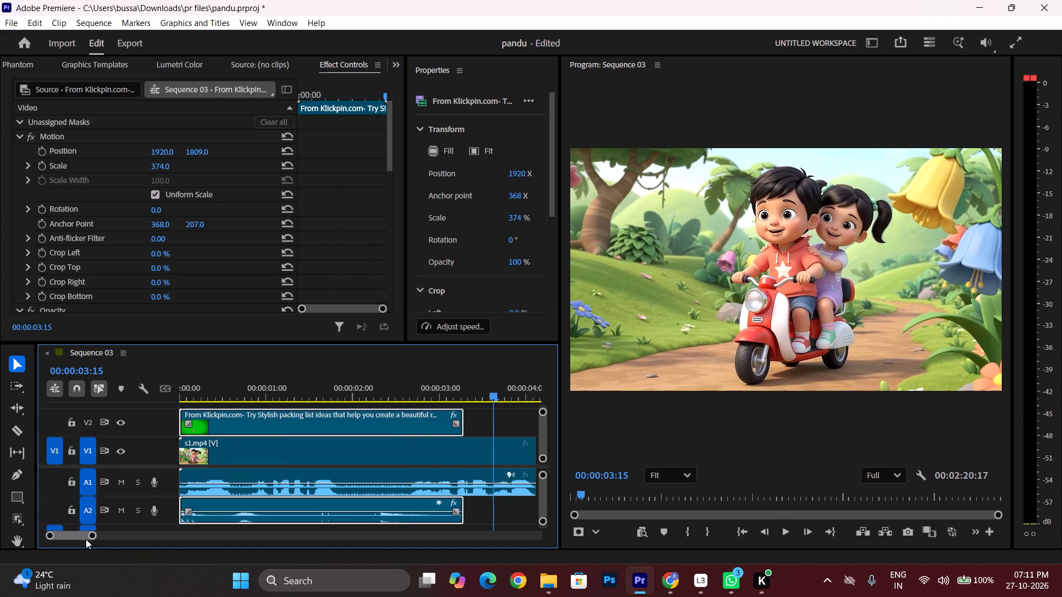
left_click_drag(91, 535, 175, 525)
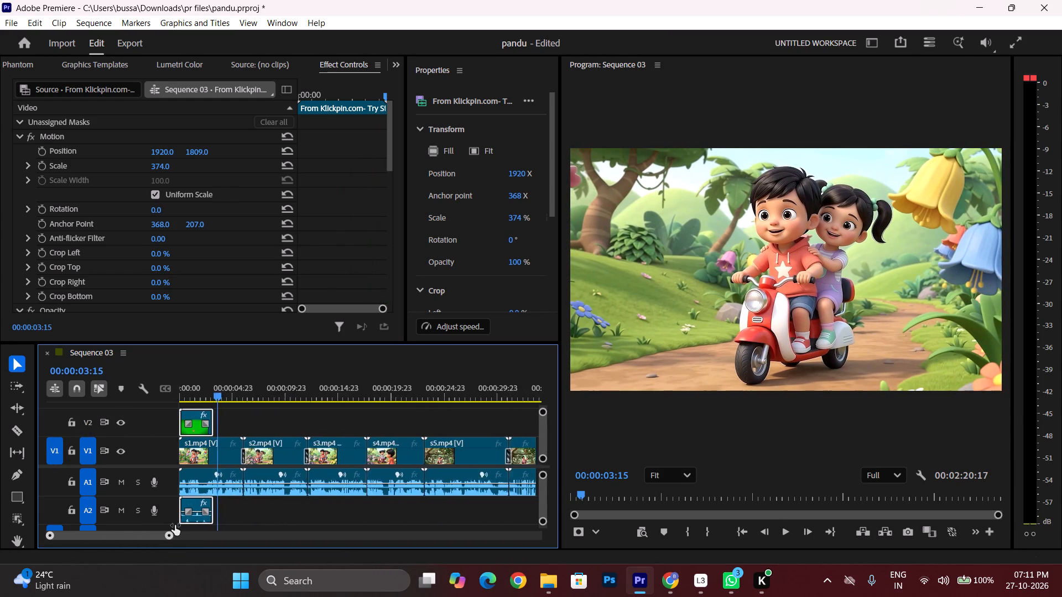
left_click_drag(175, 525, 189, 523)
left_click_drag(358, 379, 375, 385)
left_click_drag(375, 385, 347, 389)
key("space")
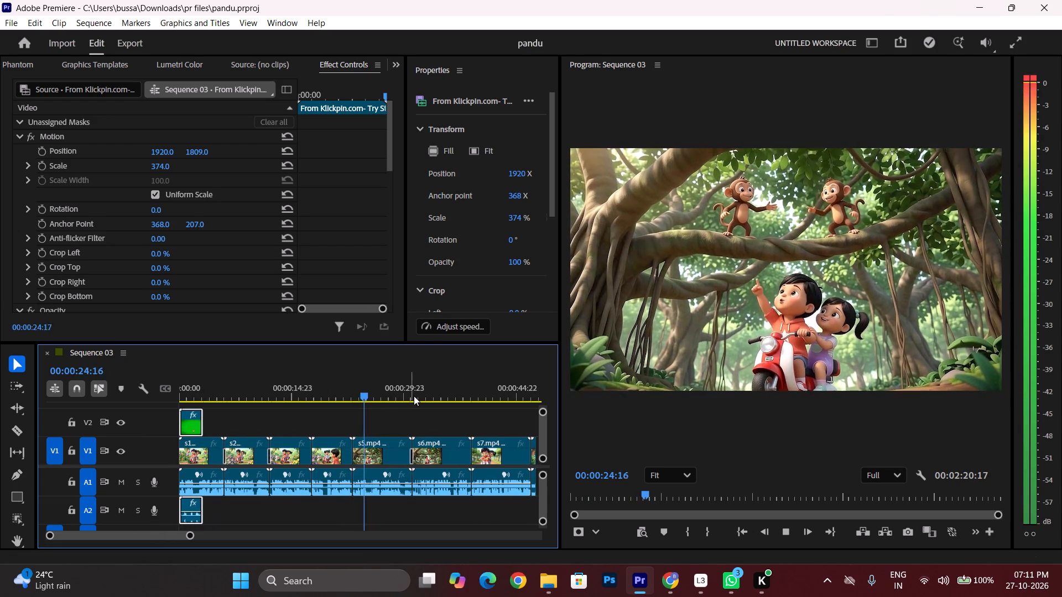
left_click_drag(415, 396, 445, 397)
key("space")
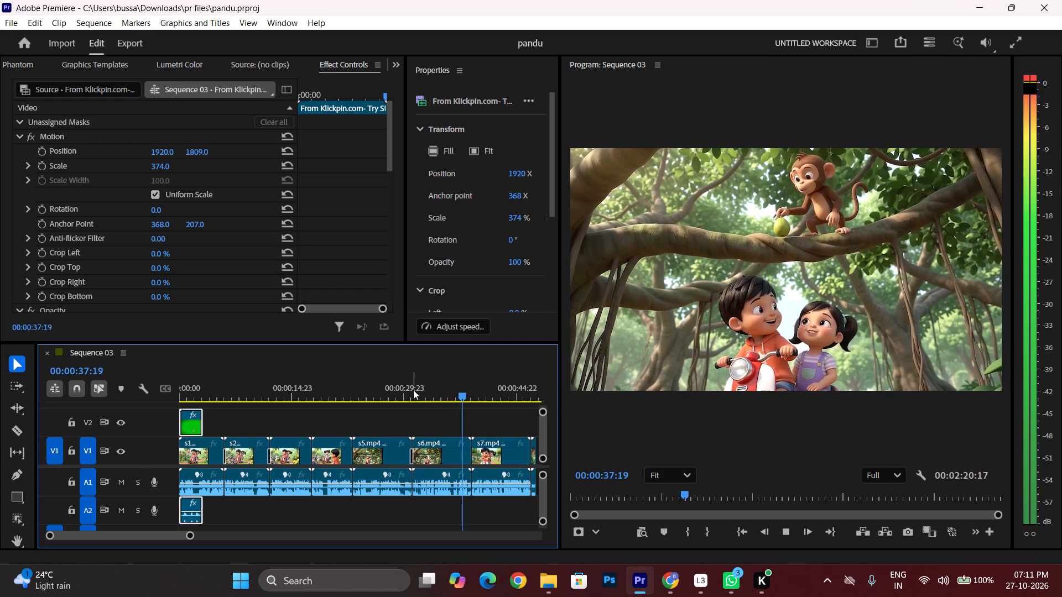
key("ctrl+v")
left_click(445, 393)
key("space")
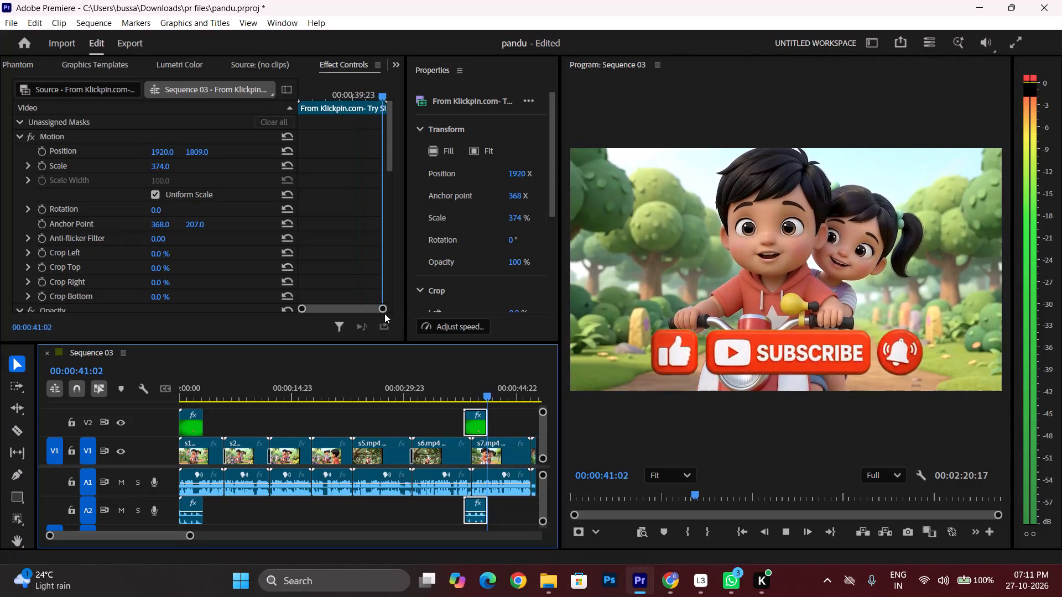
key("space")
Reposition the pasted subscribe clip to 1243, 1246, judging it against the s7.mp4 frame at 00:00:39:12.
left_click(461, 399)
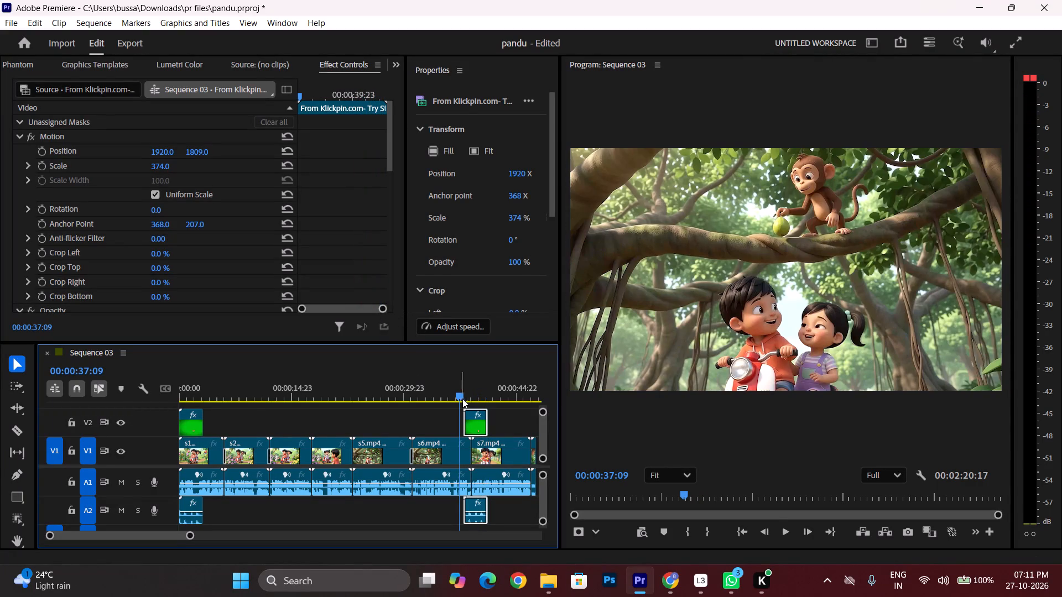
left_click_drag(450, 391, 472, 396)
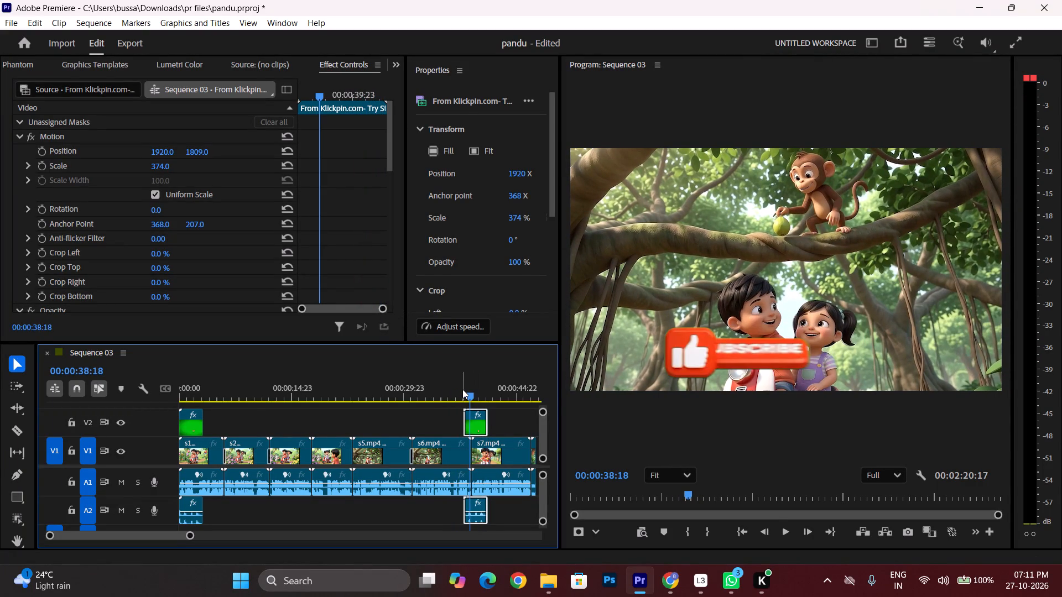
left_click_drag(469, 392, 475, 392)
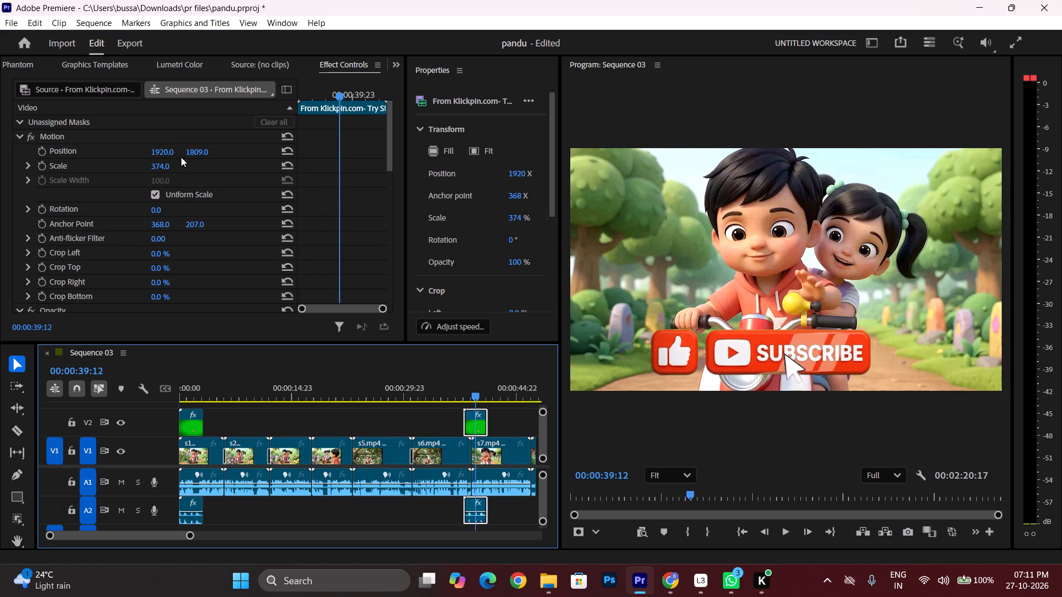
left_click_drag(199, 149, 220, 264)
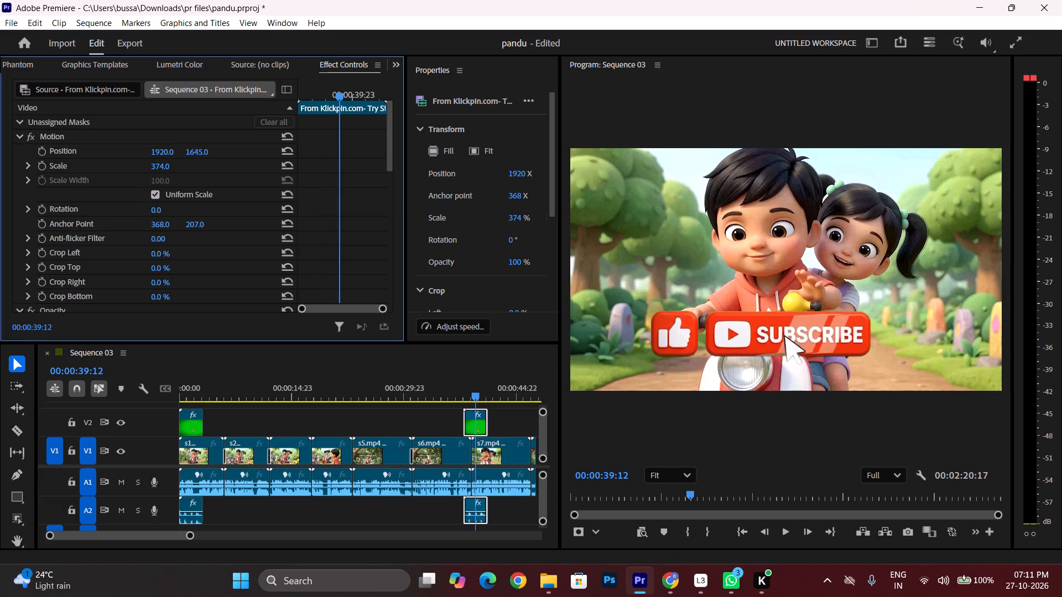
left_click_drag(220, 264, 215, 300)
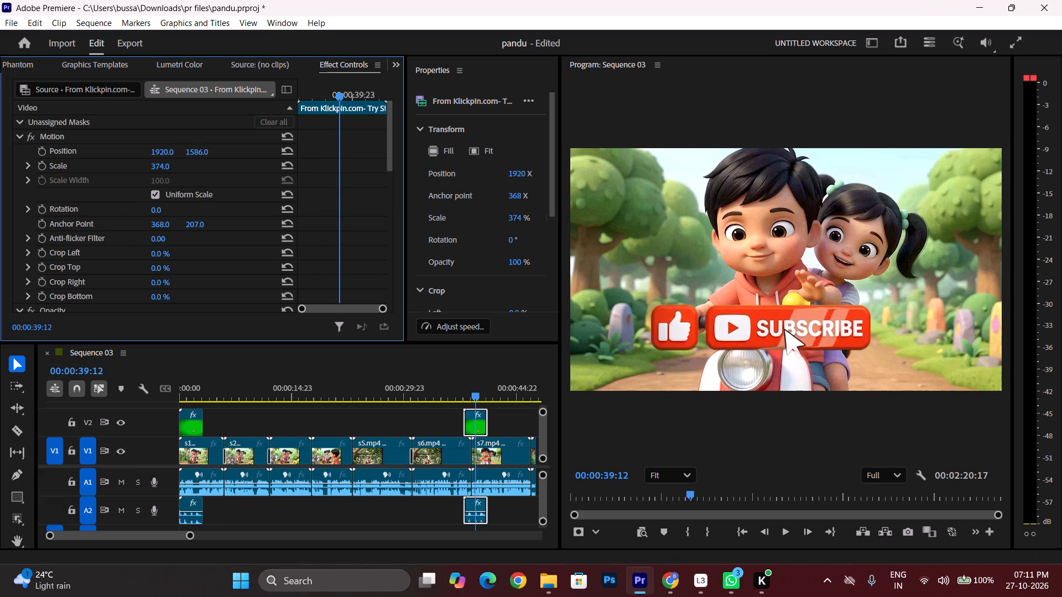
left_click_drag(215, 300, 206, 300)
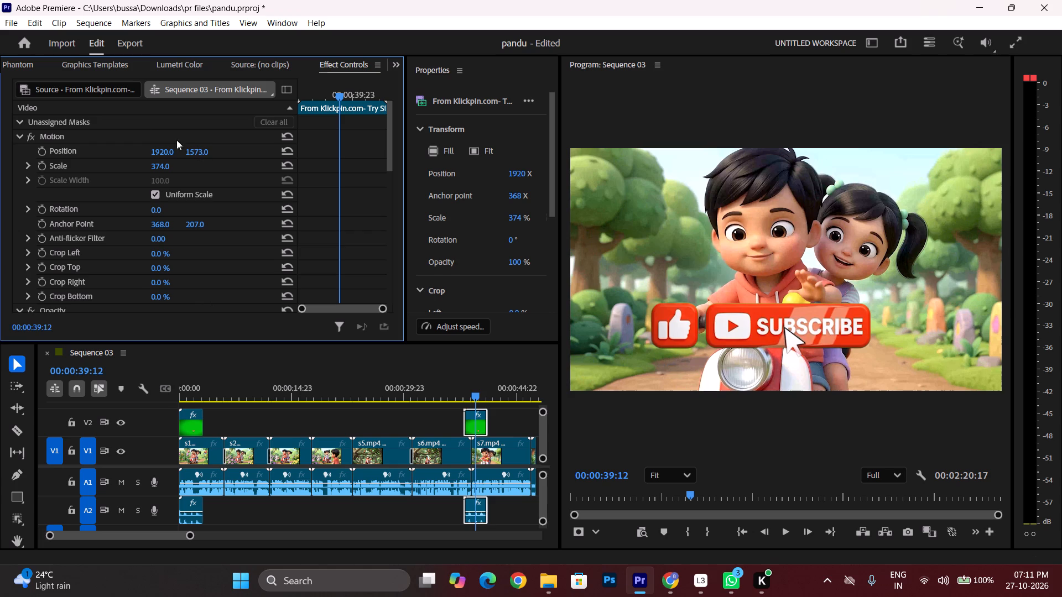
left_click_drag(154, 148, 101, 160)
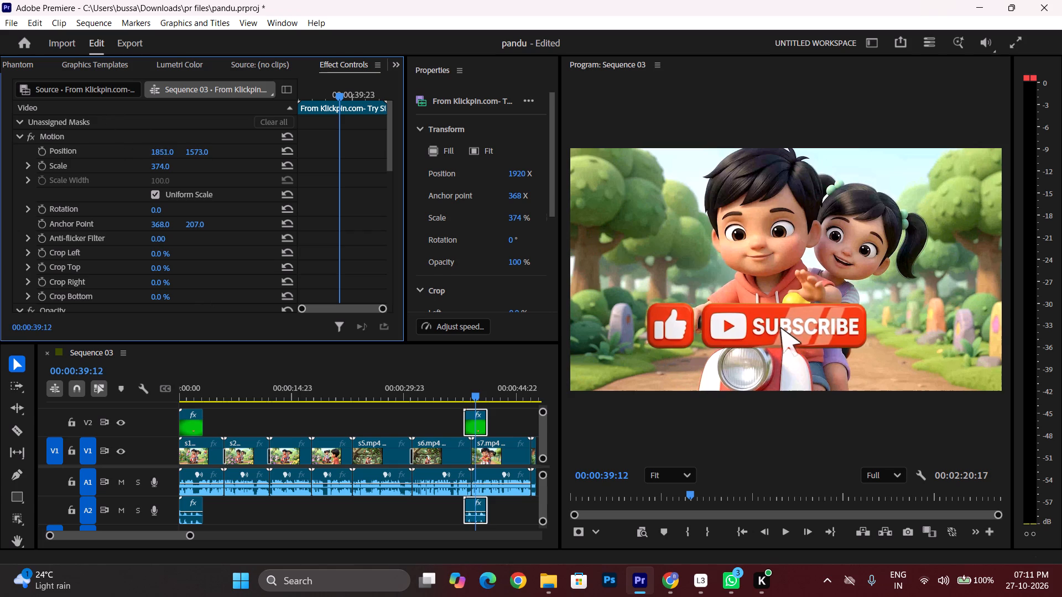
left_click_drag(101, 160, 67, 153)
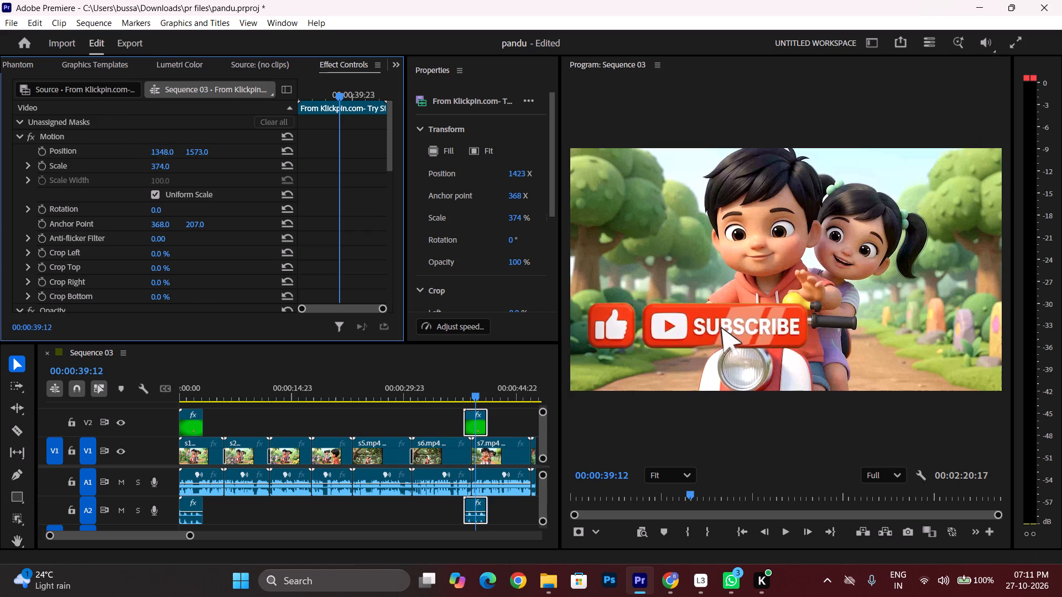
left_click_drag(67, 153, 26, 158)
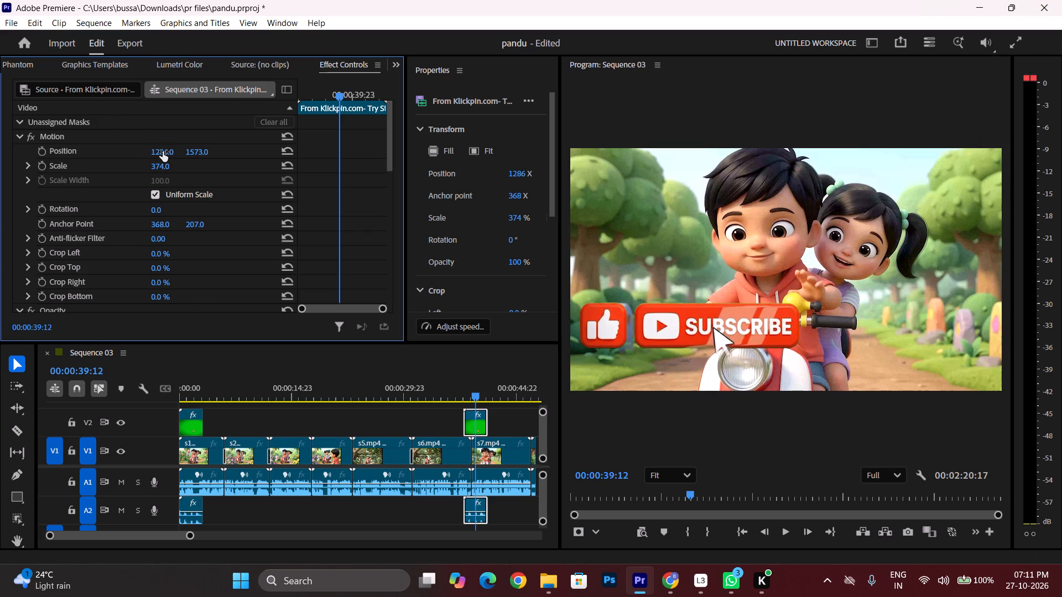
left_click_drag(163, 150, 160, 216)
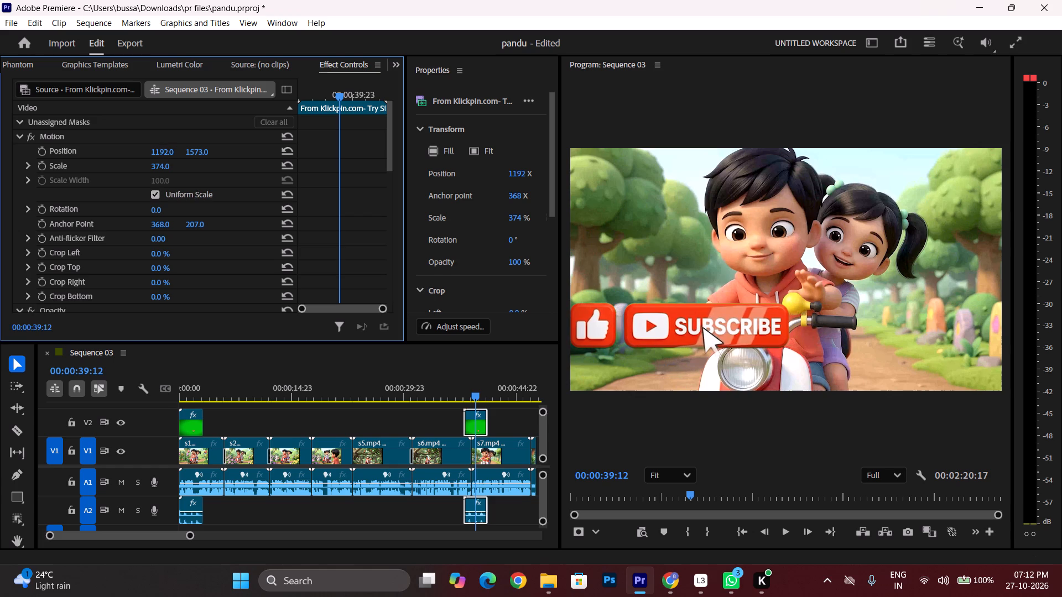
left_click_drag(160, 216, 195, 211)
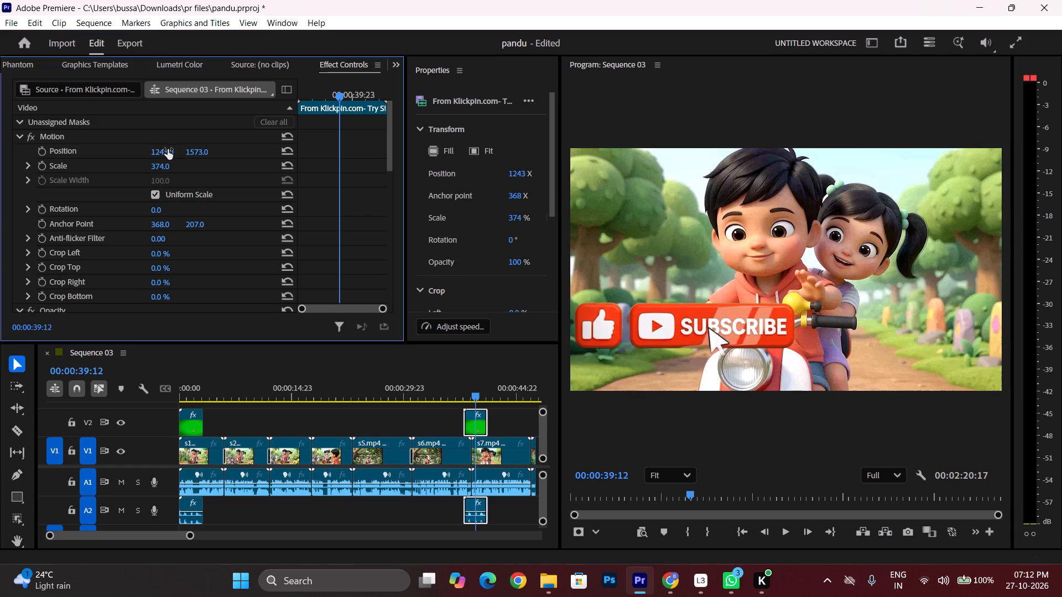
left_click_drag(193, 150, 257, 378)
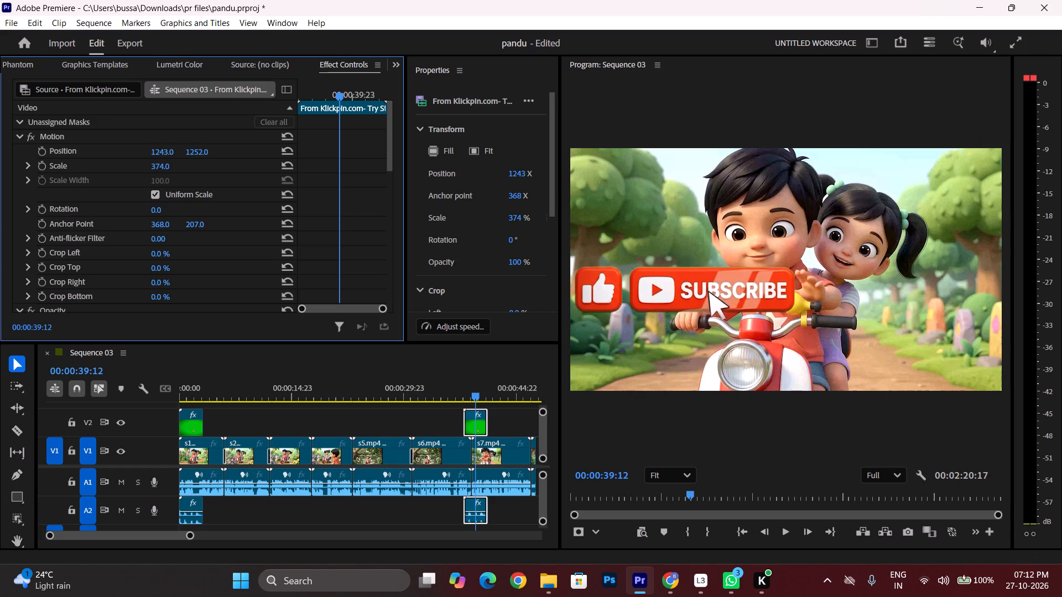
left_click_drag(257, 378, 251, 377)
Reduce the pasted subscribe clip's Scale to 232.
left_click_drag(165, 167, 134, 169)
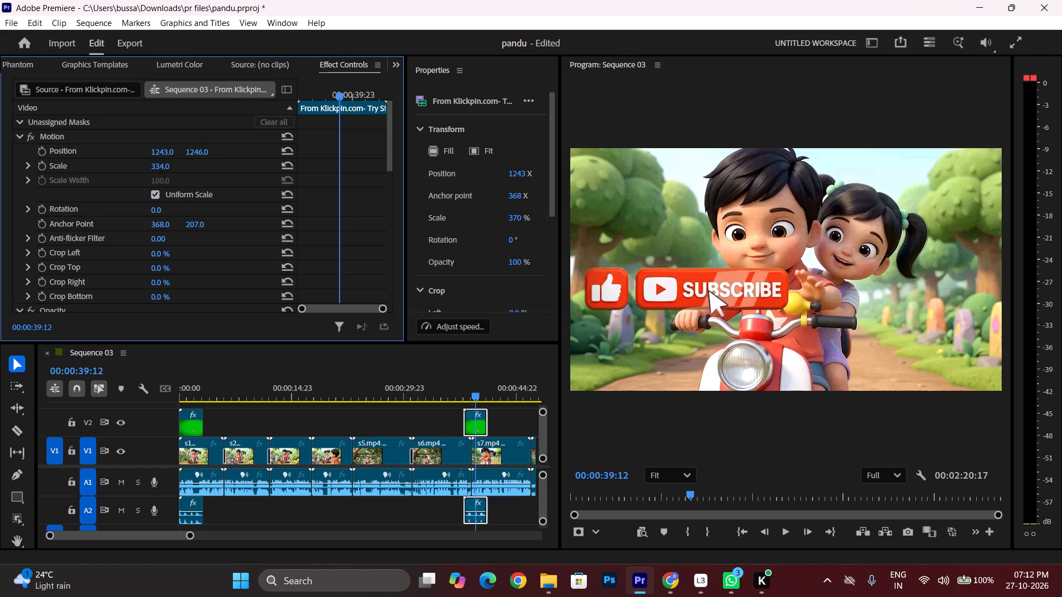
left_click_drag(134, 169, 70, 183)
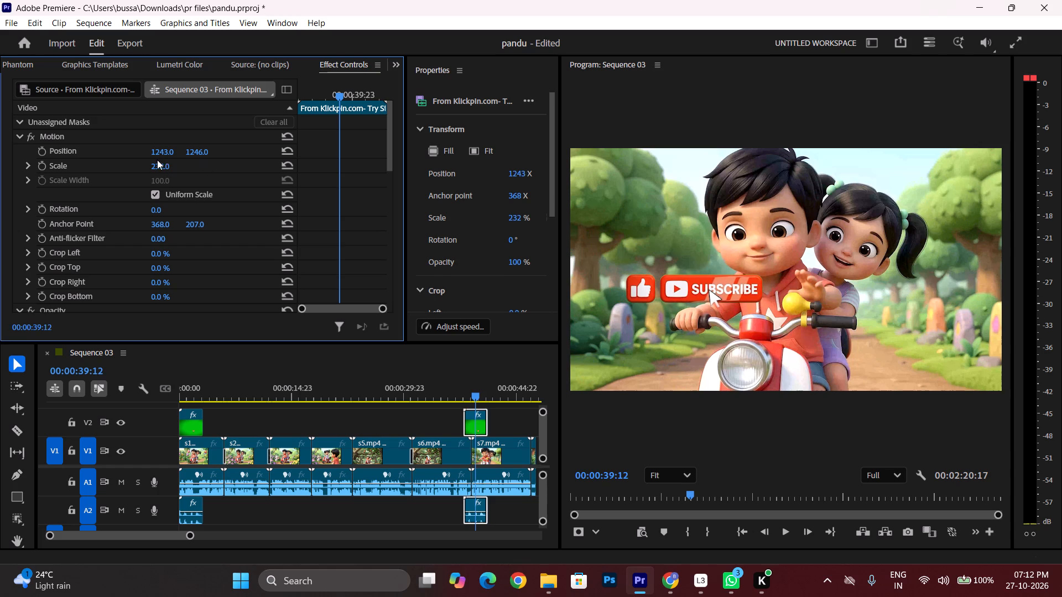
Reposition the subscribe clip over the s6.mp4 to s7.mp4 cut to 834, 1059.
left_click_drag(155, 150, 70, 166)
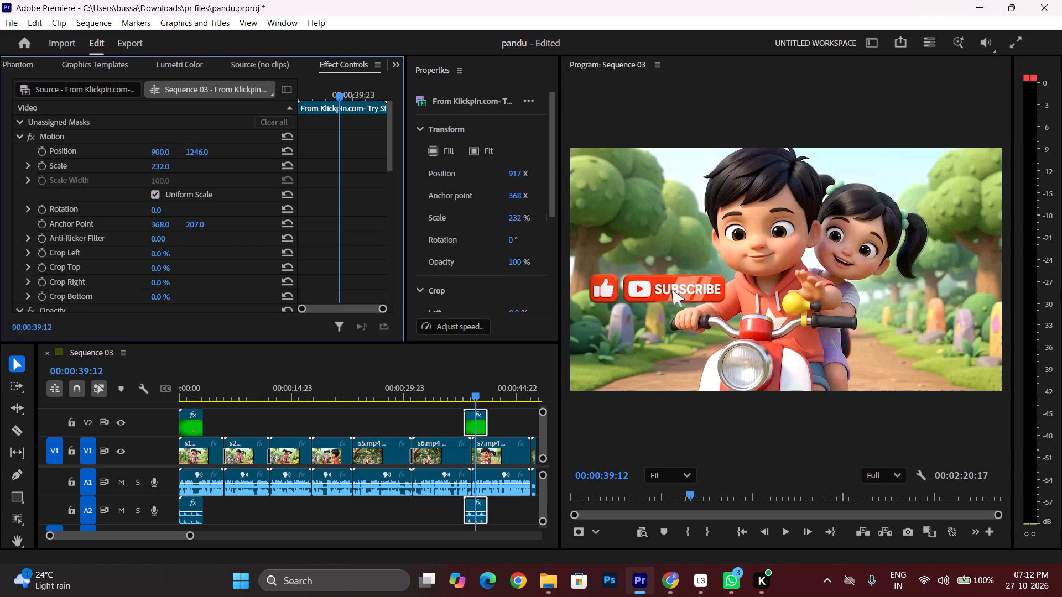
left_click_drag(70, 166, 31, 175)
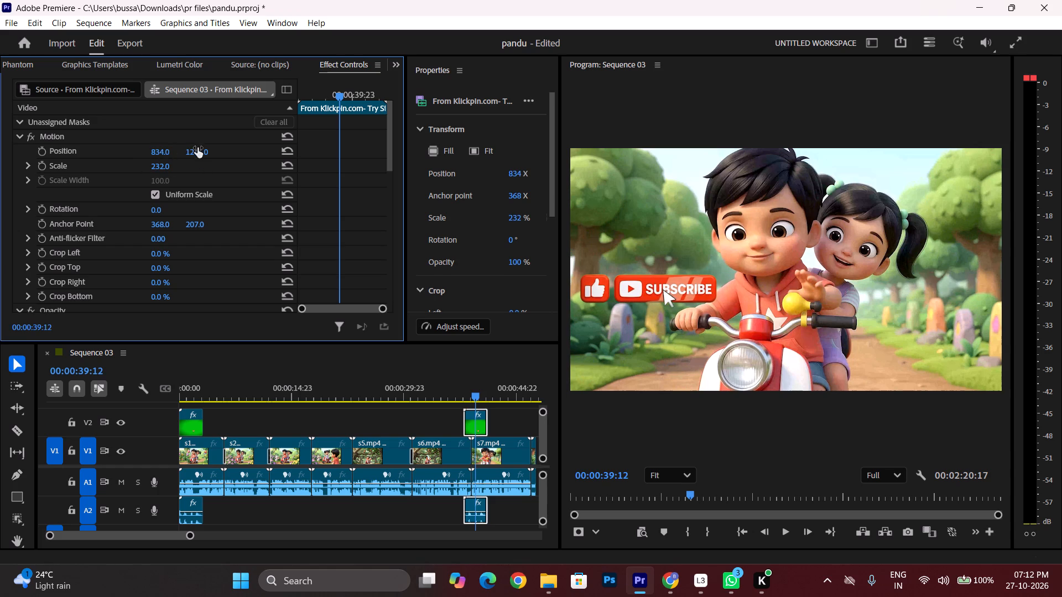
left_click_drag(197, 148, 242, 272)
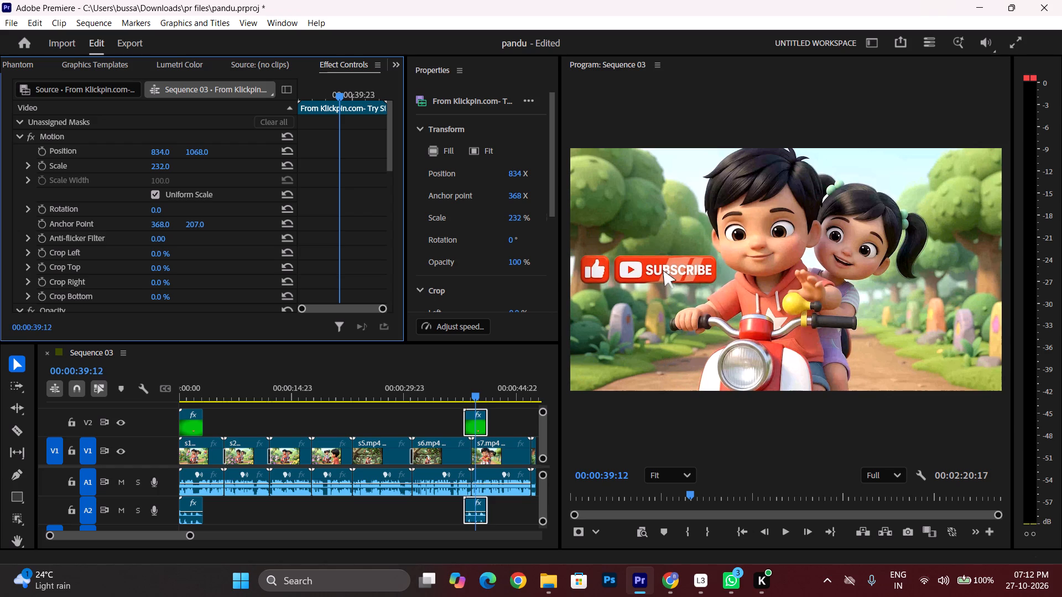
left_click_drag(242, 272, 242, 276)
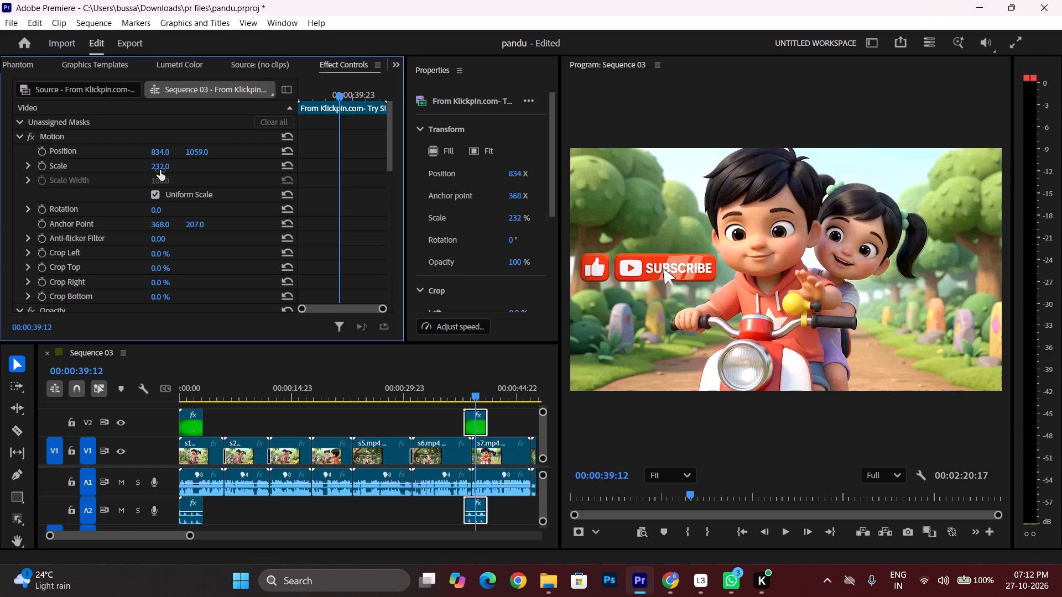
Play from just before the second subscribe clip through s7.mp4 to check the overlay's new placement.
left_click(454, 391)
key("space")
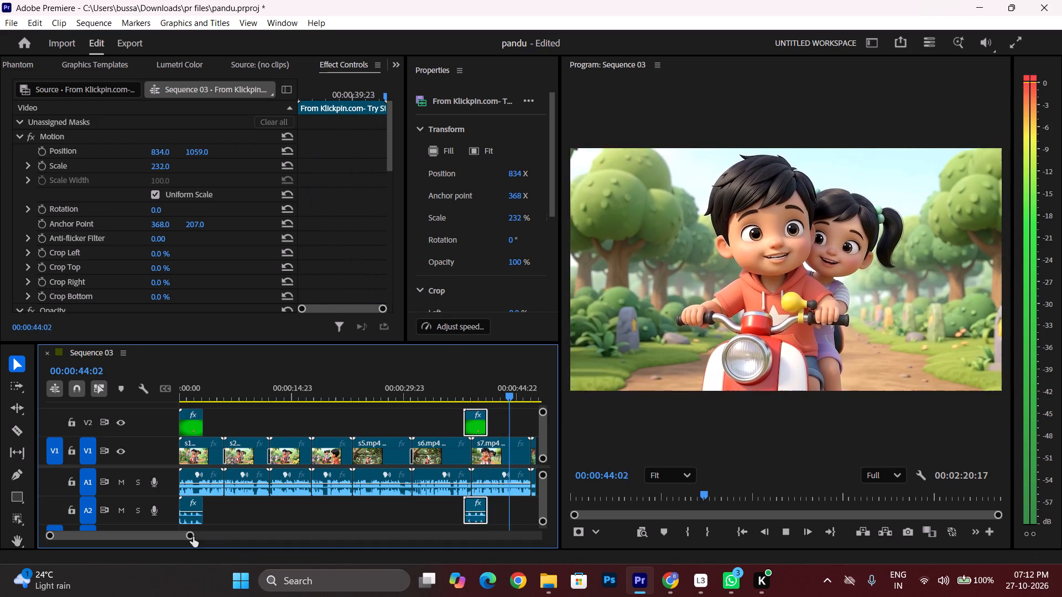
Paste another copy of the subscribe clip above s13.mp4 at about 00:01:26:06.
left_click_drag(356, 395, 395, 400)
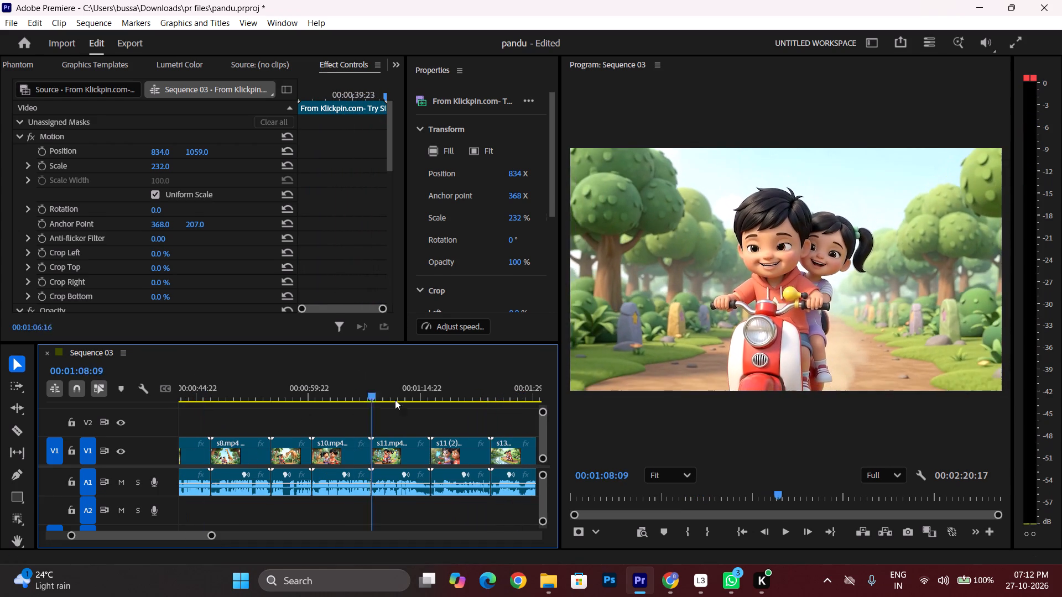
left_click_drag(395, 400, 528, 400)
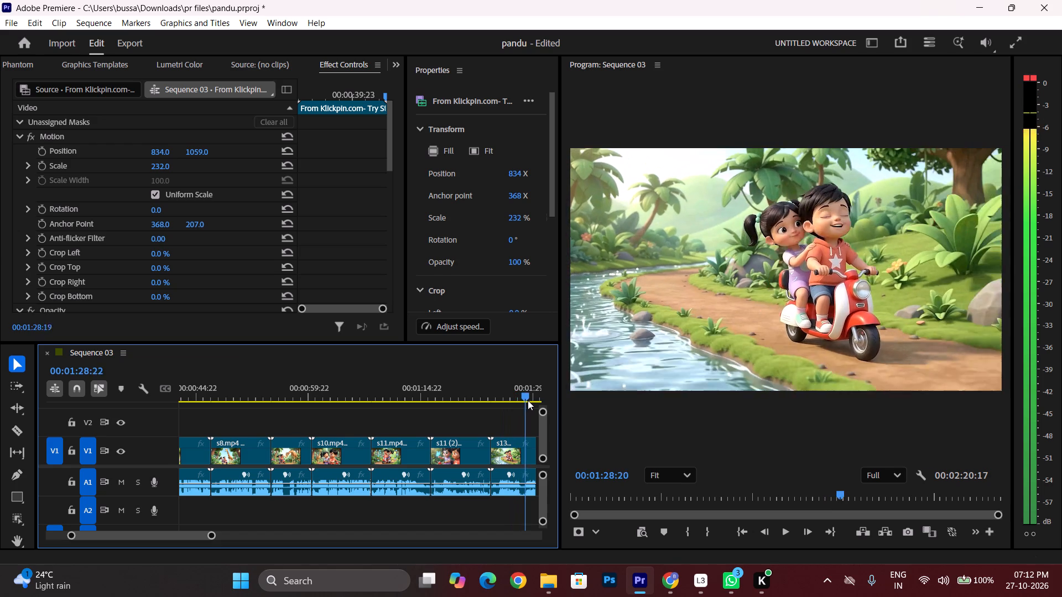
left_click_drag(528, 400, 530, 400)
scroll(506, 398, "down", 9)
scroll(501, 398, "up", 1)
scroll(499, 398, "down", 1)
scroll(499, 399, "up", 1)
scroll(497, 400, "down", 1)
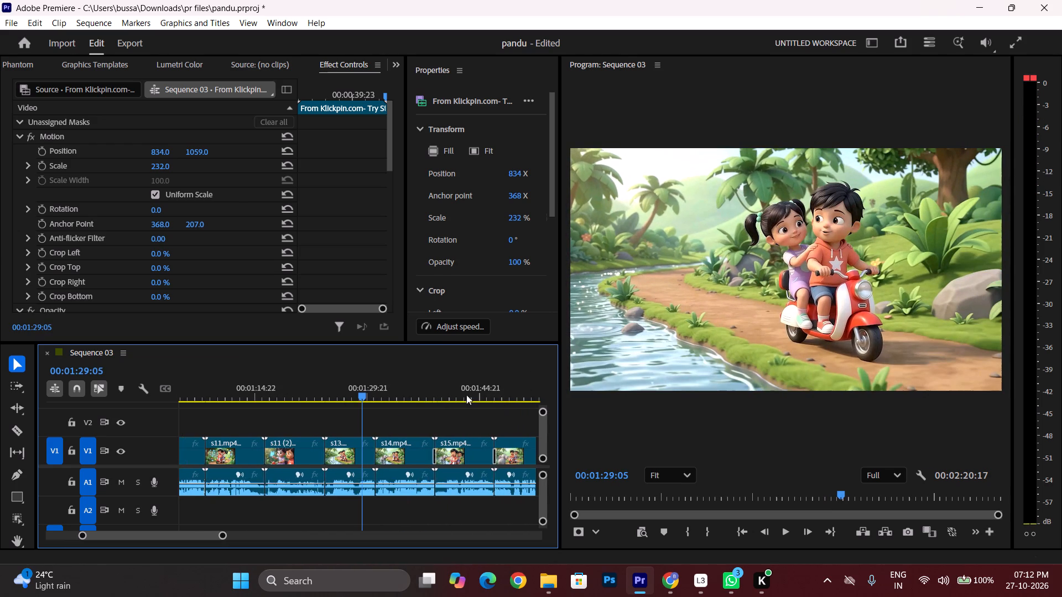
left_click_drag(357, 402, 412, 406)
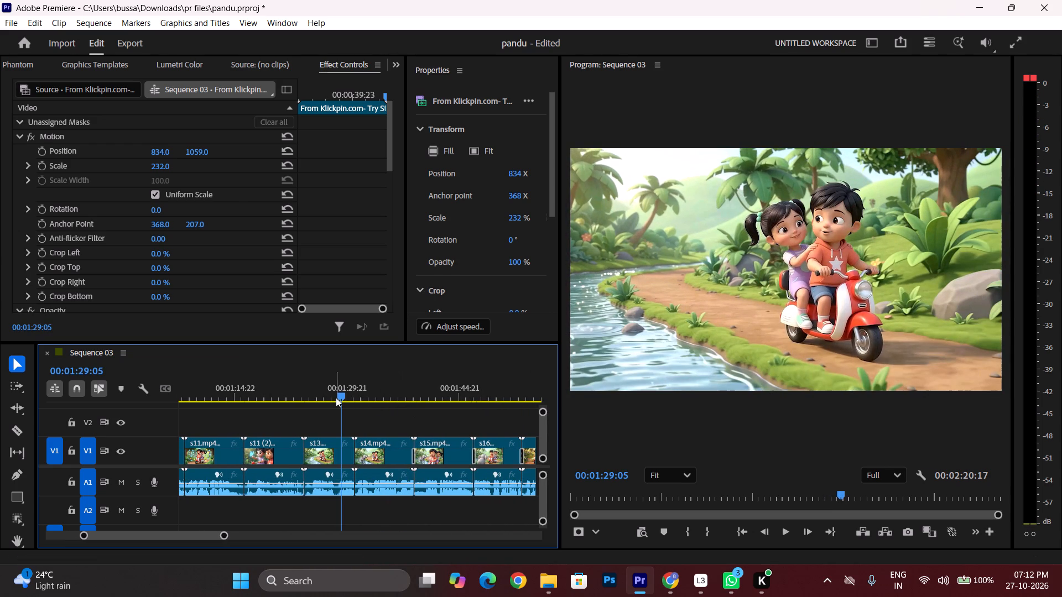
left_click_drag(336, 397, 320, 398)
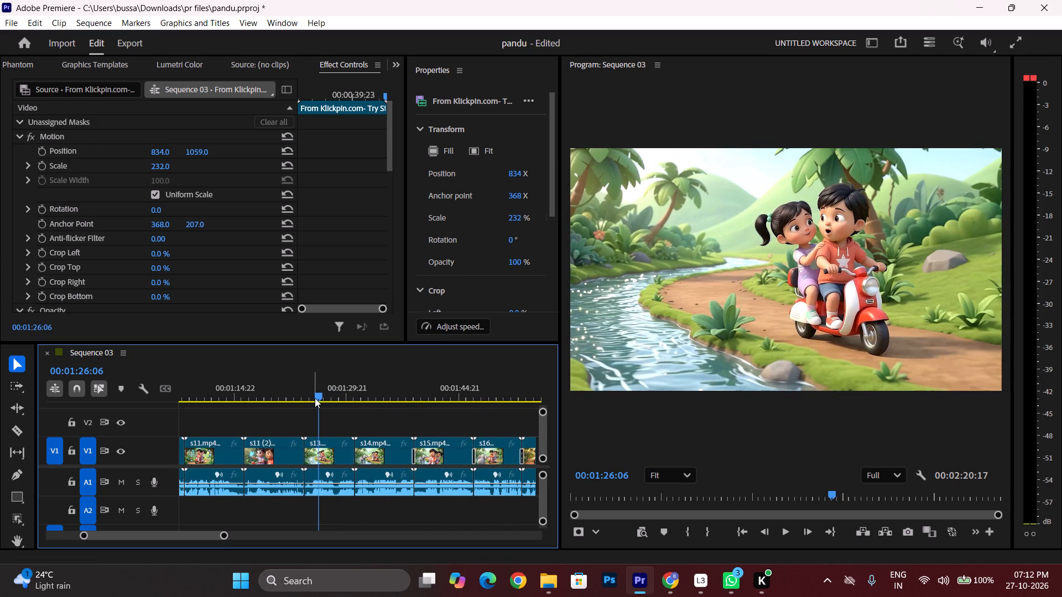
key("ctrl+v")
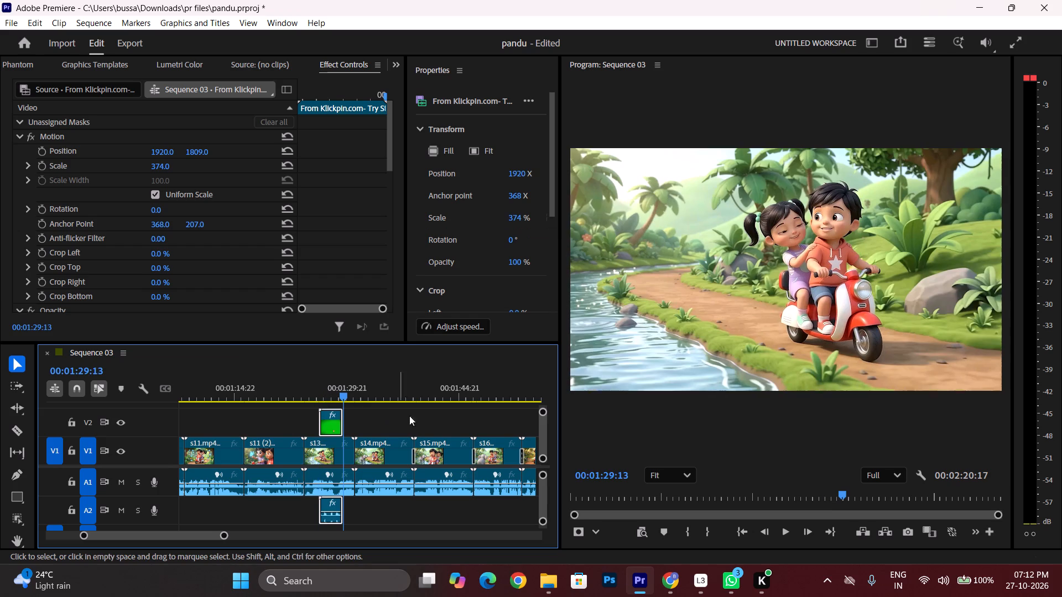
Move the pasted subscribe clip back to the start of s13.mp4.
left_click_drag(326, 397, 319, 398)
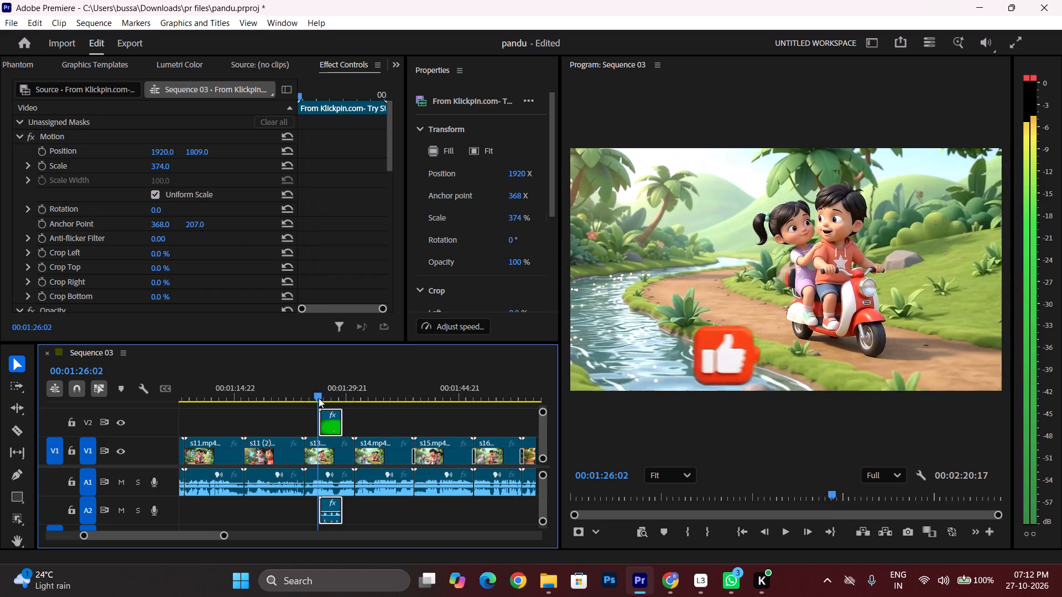
left_click_drag(319, 398, 317, 398)
left_click_drag(334, 422, 309, 427)
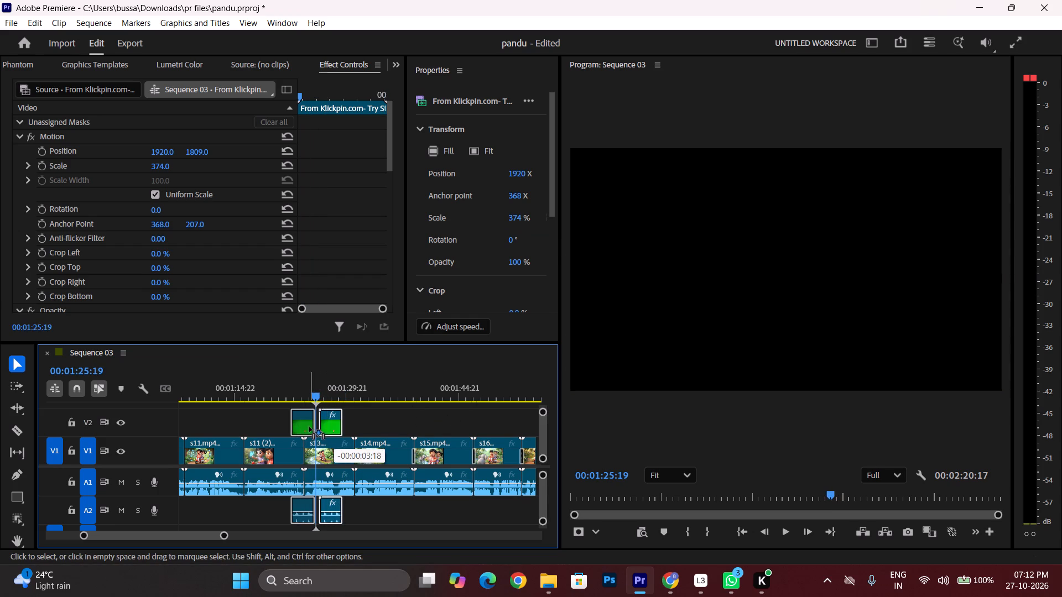
left_click_drag(309, 427, 315, 430)
Raise the s13.mp4 subscribe overlay to vertical Position 1494, judging it against the frame at 00:01:25:11.
left_click(304, 395)
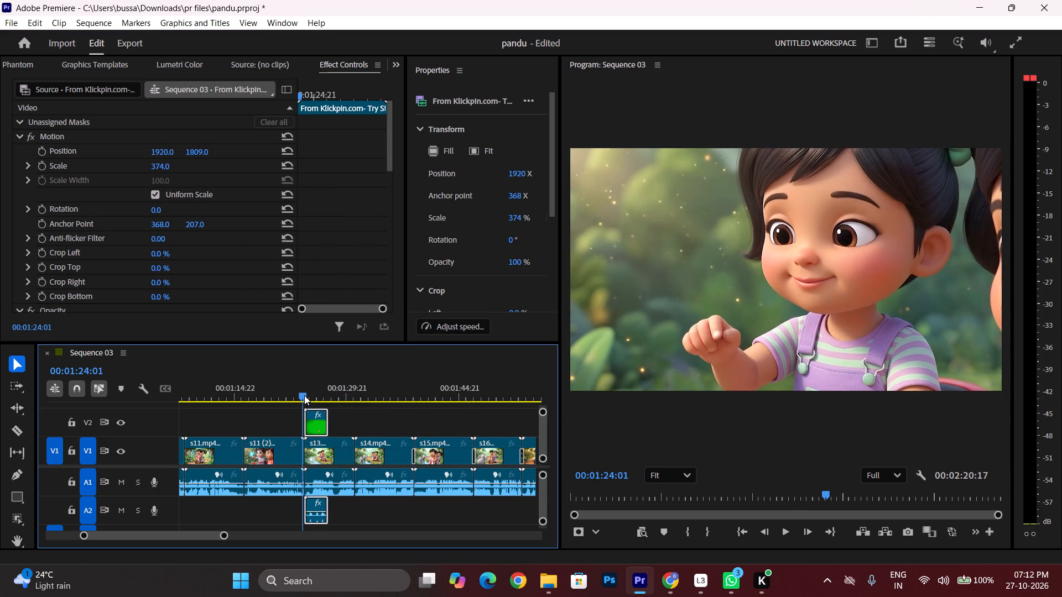
key("space")
key("space")
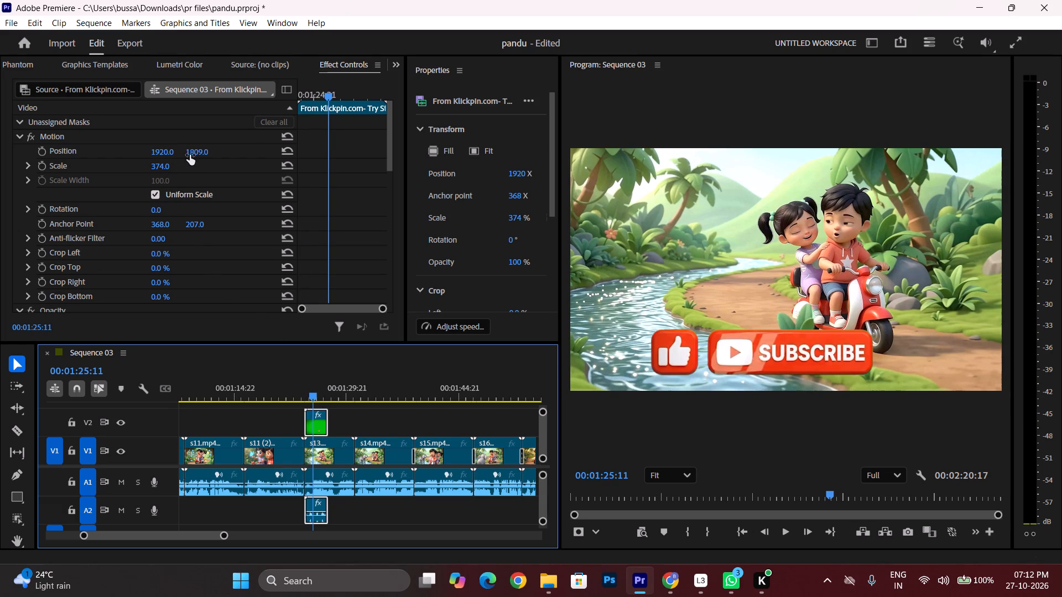
left_click_drag(190, 153, 216, 359)
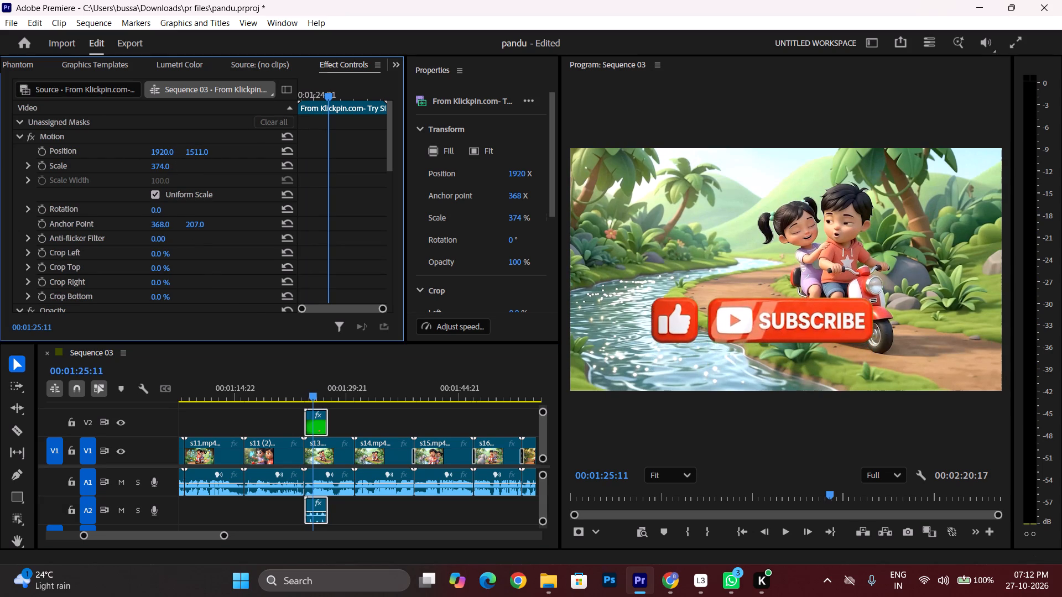
left_click_drag(216, 359, 204, 355)
Play from about 00:01:22:20 through s13.mp4 to check the repositioned subscribe overlay.
left_click(295, 396)
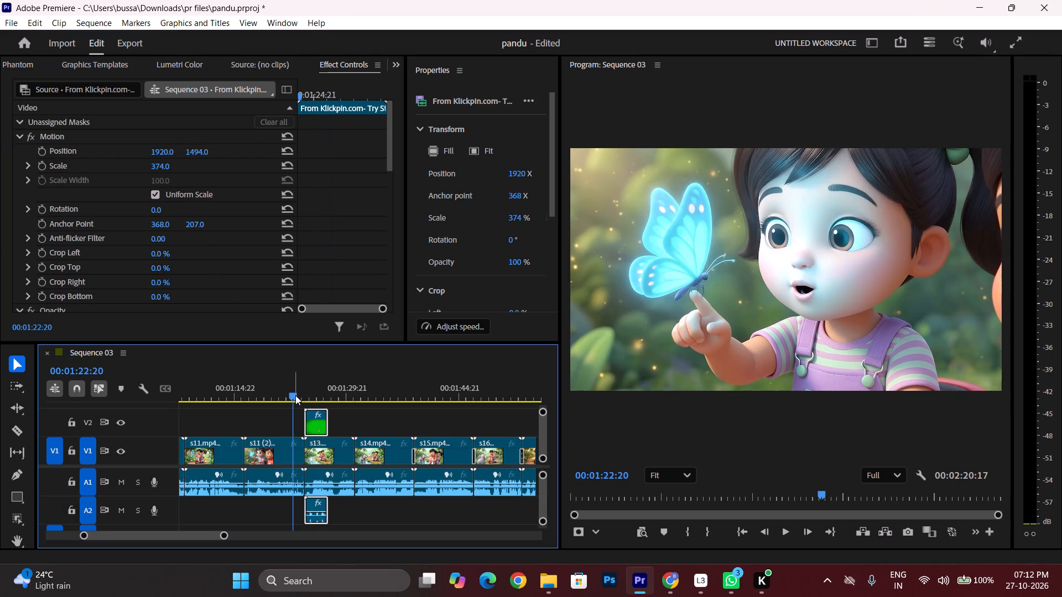
key("space")
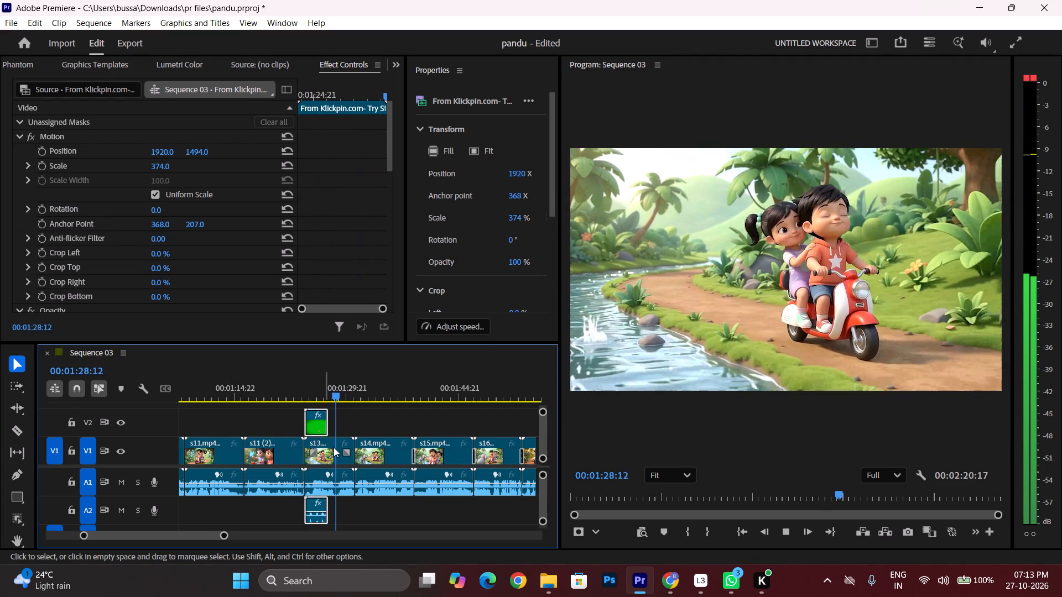
Copy the subscribe clip above s13.mp4 and paste it over s20.mp4, aligned with the start of s20.mp4.
scroll(353, 408, "down", 5)
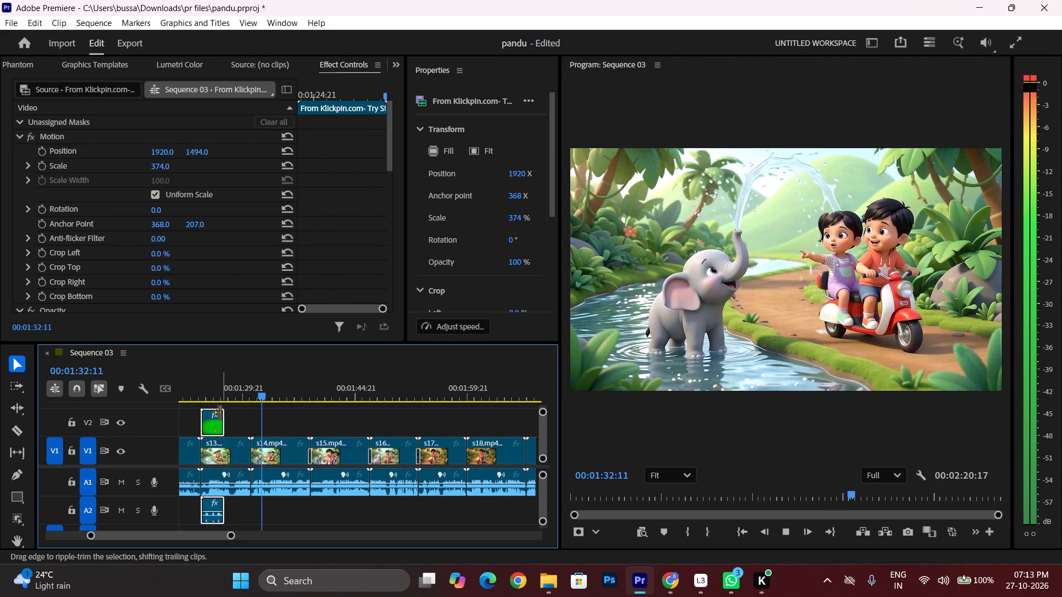
key("ctrl+c")
left_click_drag(325, 388, 449, 405)
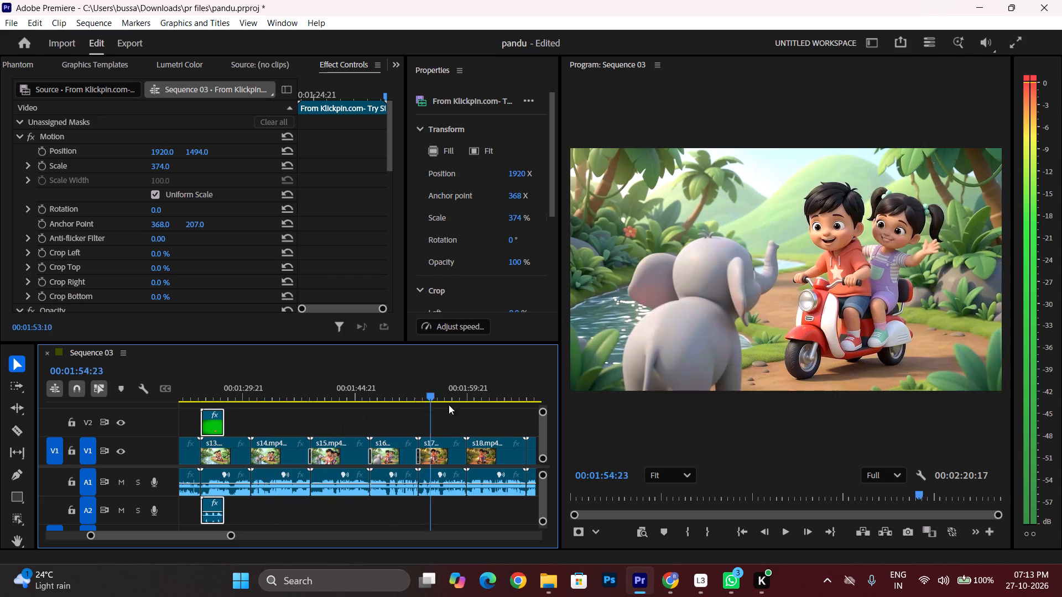
left_click_drag(449, 405, 291, 444)
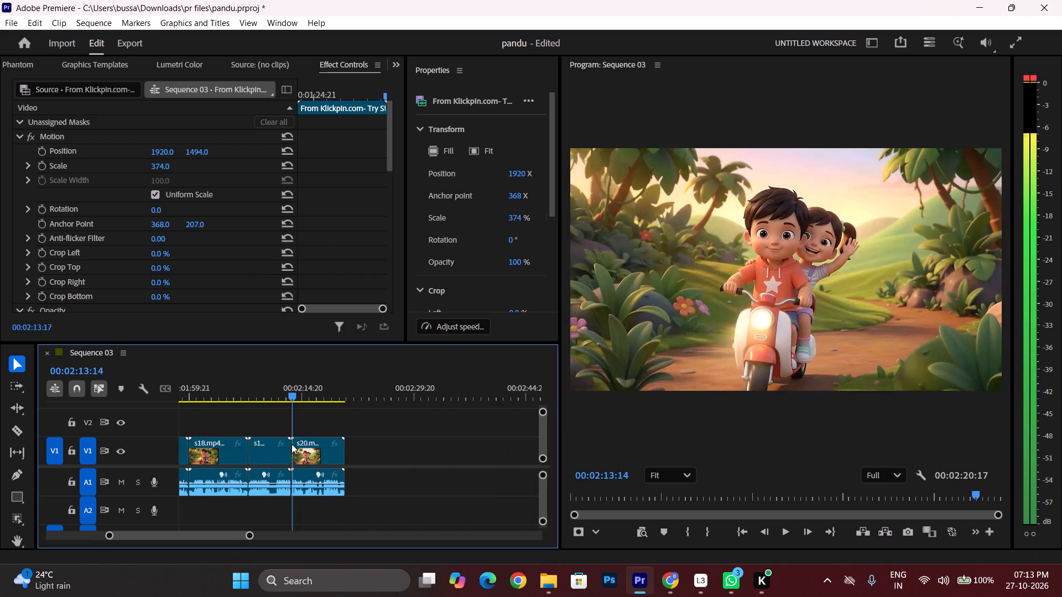
left_click_drag(291, 444, 296, 444)
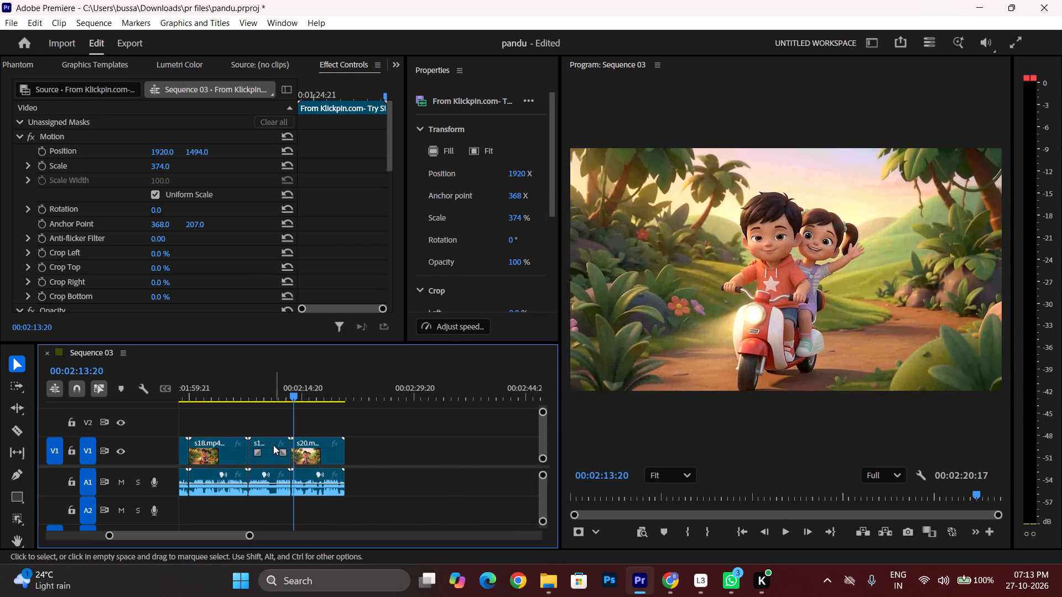
key("ctrl+v")
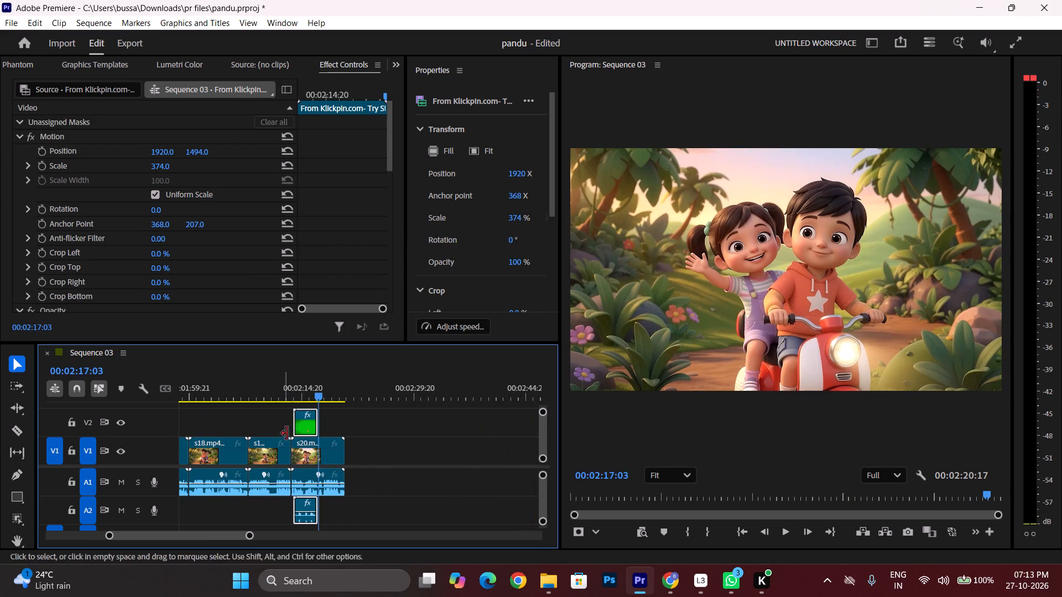
left_click_drag(301, 428, 295, 428)
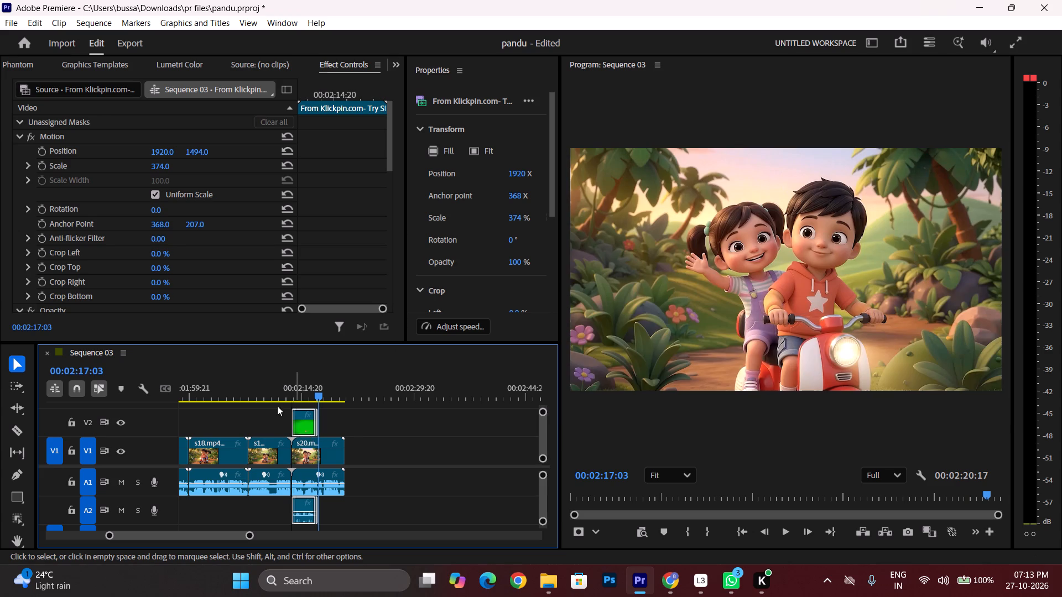
Play from just before s20.mp4 to the end of the sequence to check the last subscribe overlay.
left_click(277, 395)
key("space")
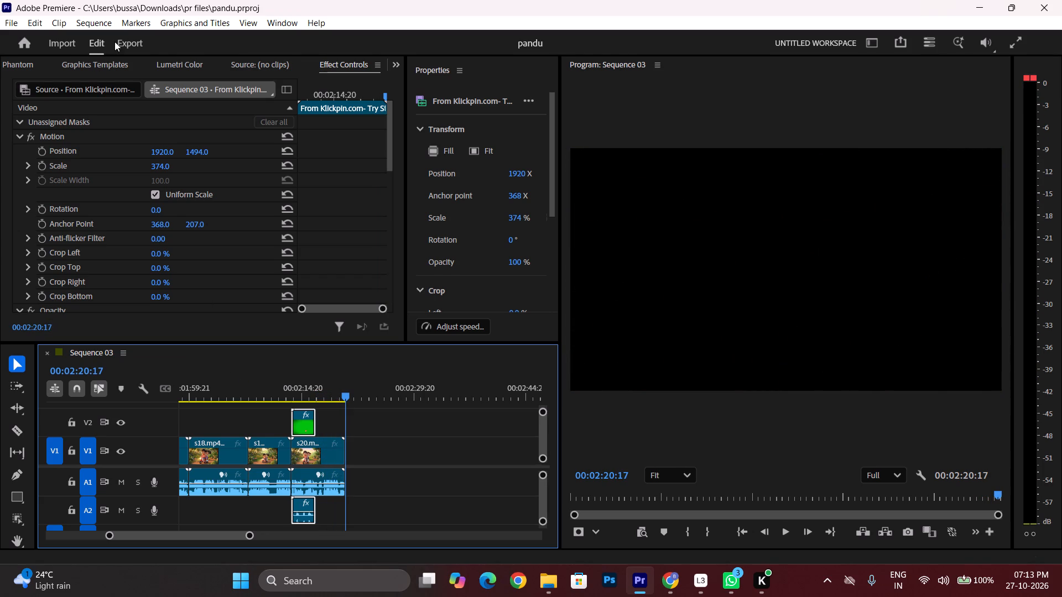
Export Sequence 03 to the Downloads folder under the file name pandu bike ride, keeping the H.264 Match Source preset.
left_click(127, 36)
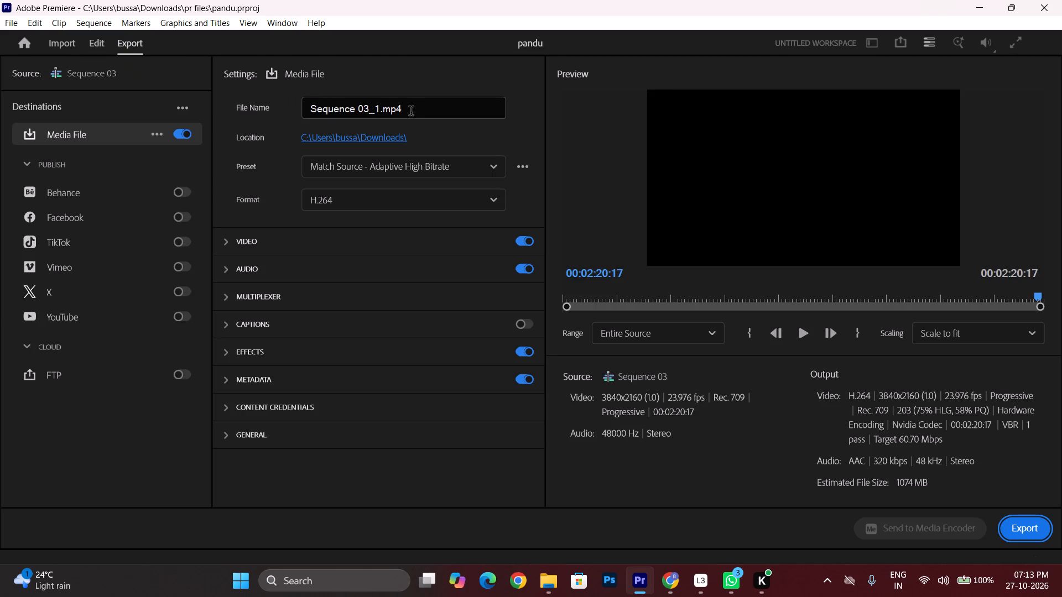
left_click_drag(412, 112, 305, 113)
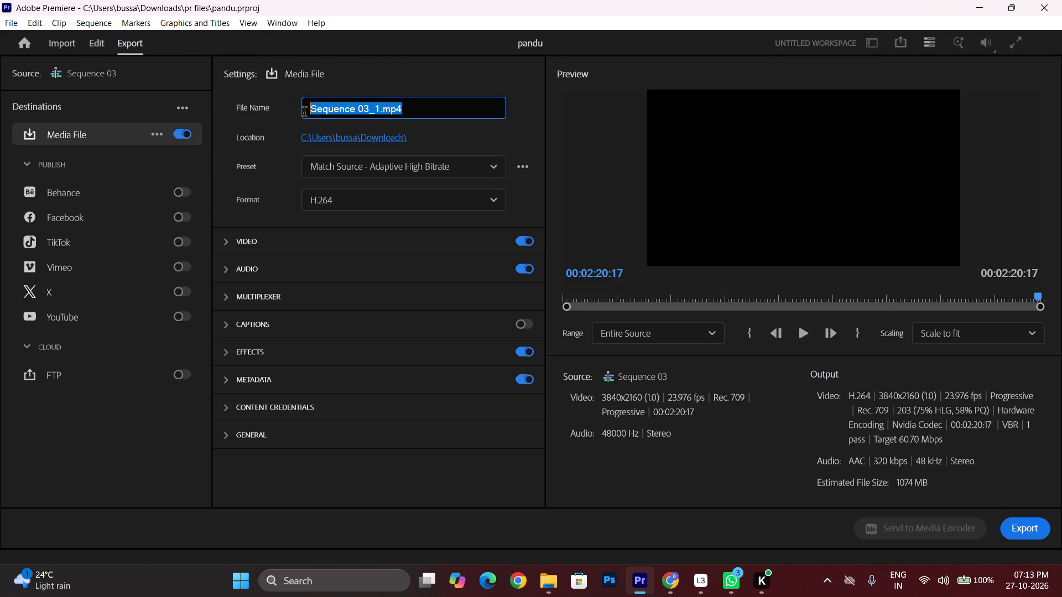
type("pandu bike ride")
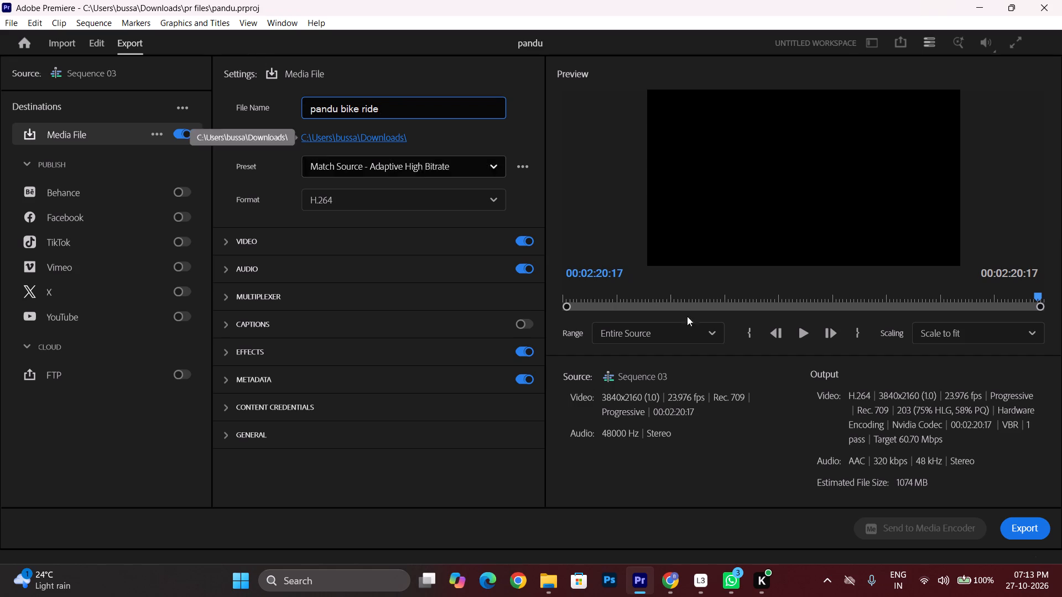
left_click(1018, 521)
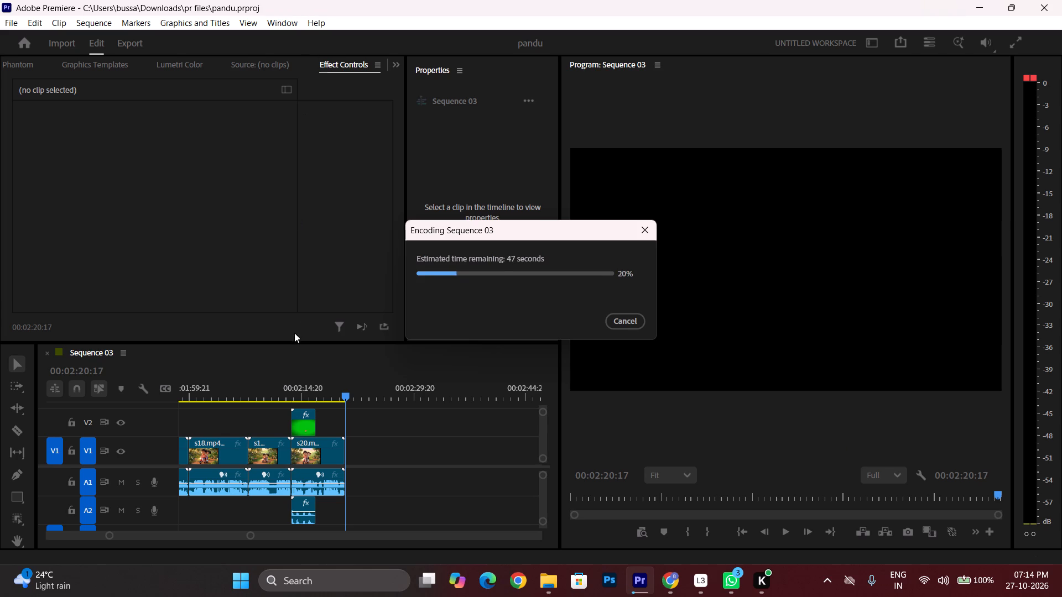
left_click(300, 358)
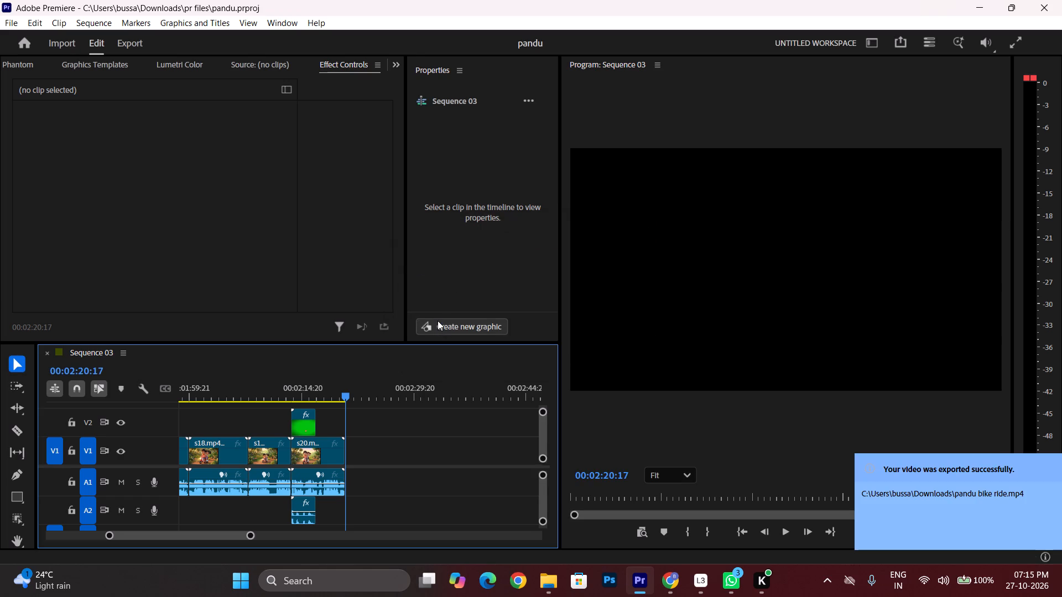
Save the pandu project and close Adobe Premiere.
key("ctrl+s")
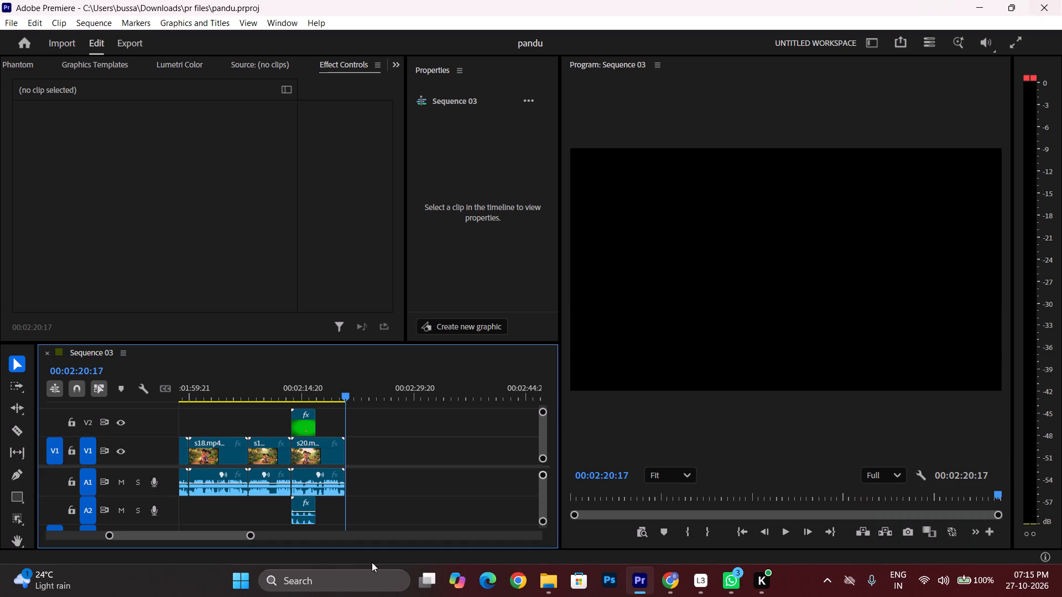
left_click(1061, 0)
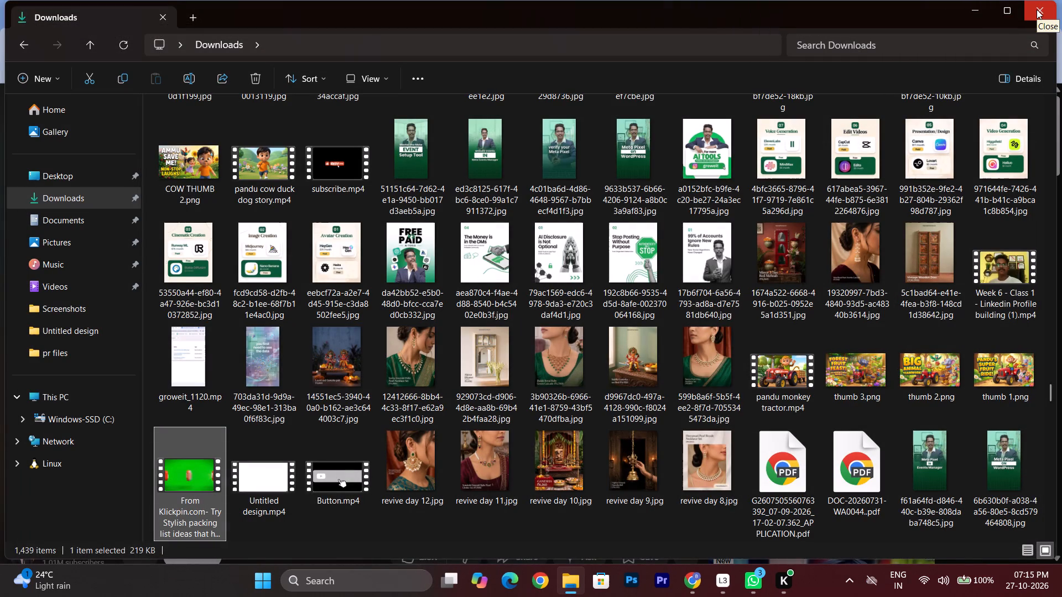
Browse the Downloads folder up to today's files to find the exported pandu bike ride video.
scroll(347, 287, "up", 4)
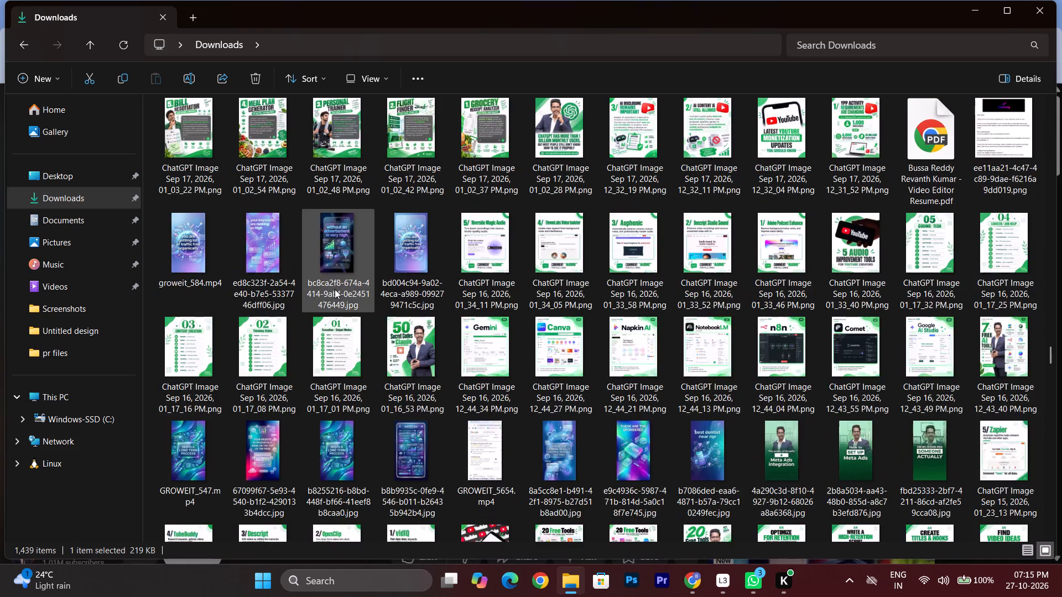
scroll(335, 289, "up", 11)
scroll(337, 289, "down", 1)
scroll(337, 289, "up", 5)
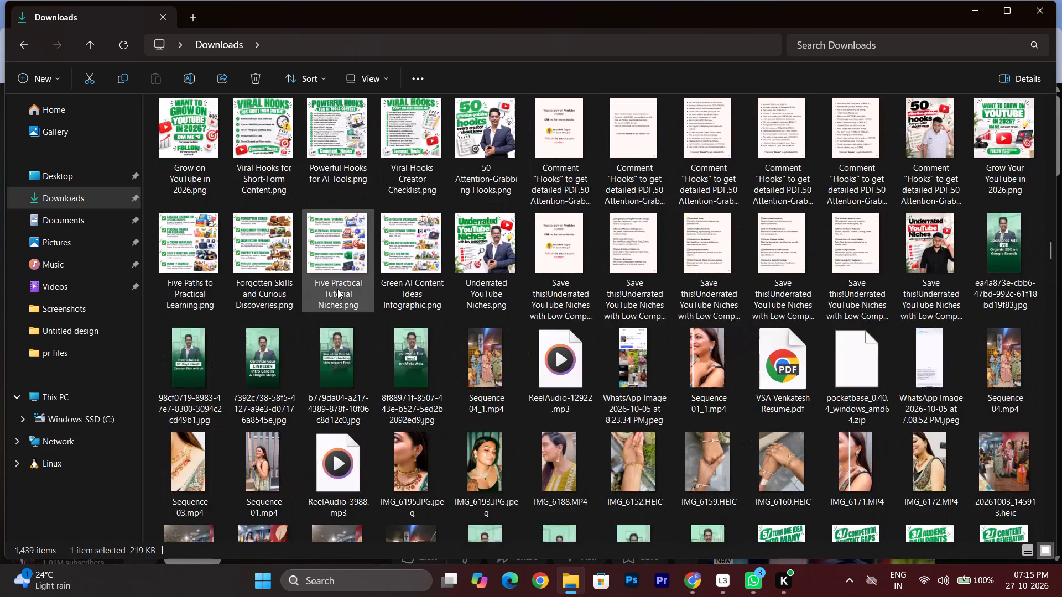
scroll(337, 289, "up", 12)
scroll(337, 289, "down", 1)
scroll(337, 289, "up", 3)
scroll(338, 289, "down", 1)
scroll(338, 289, "up", 2)
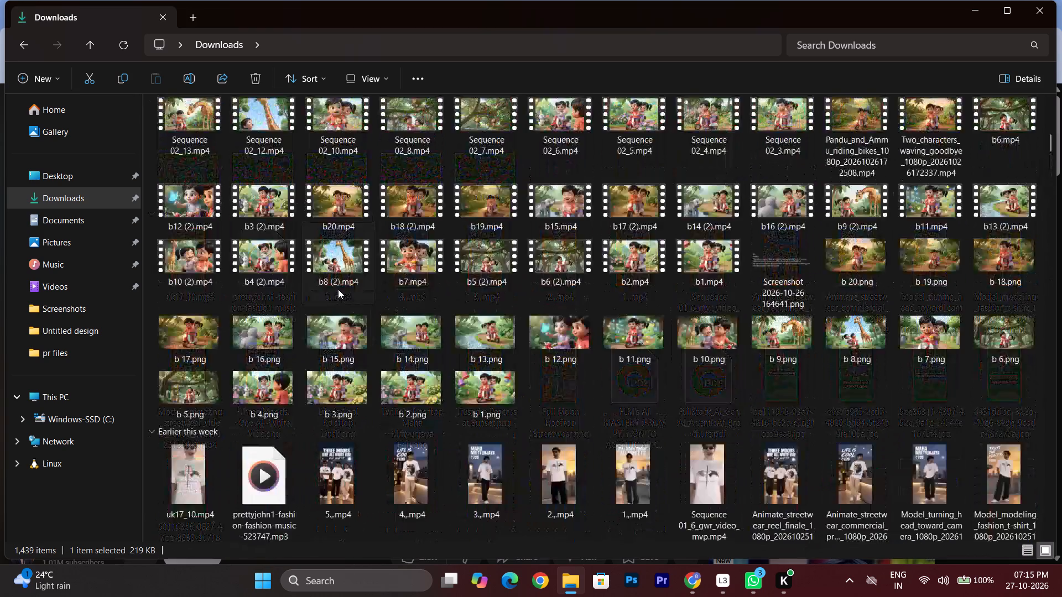
scroll(338, 289, "up", 8)
scroll(339, 290, "down", 1)
scroll(339, 290, "up", 7)
scroll(339, 290, "down", 1)
scroll(339, 290, "up", 4)
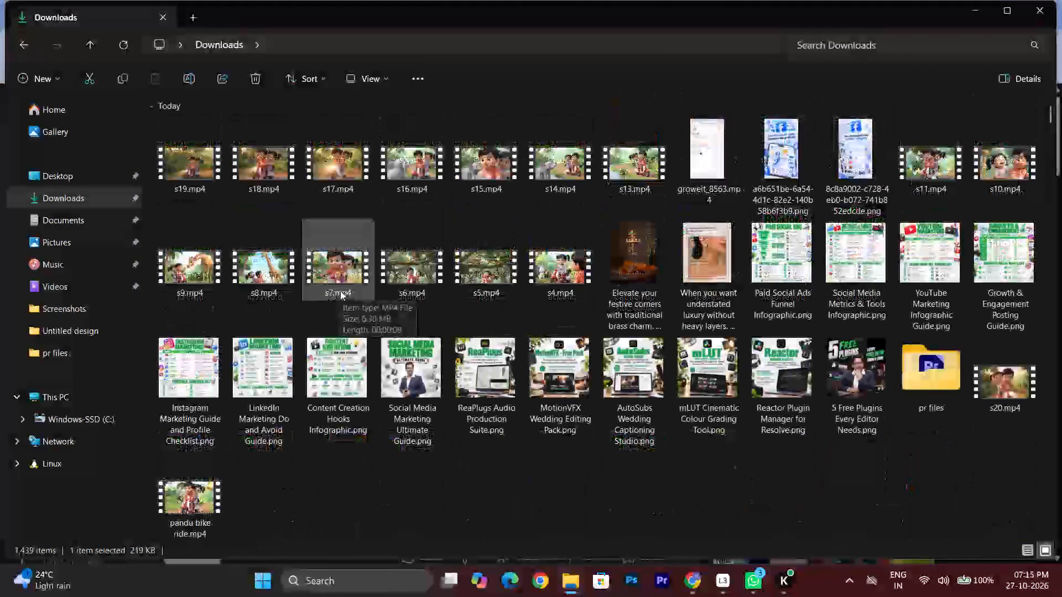